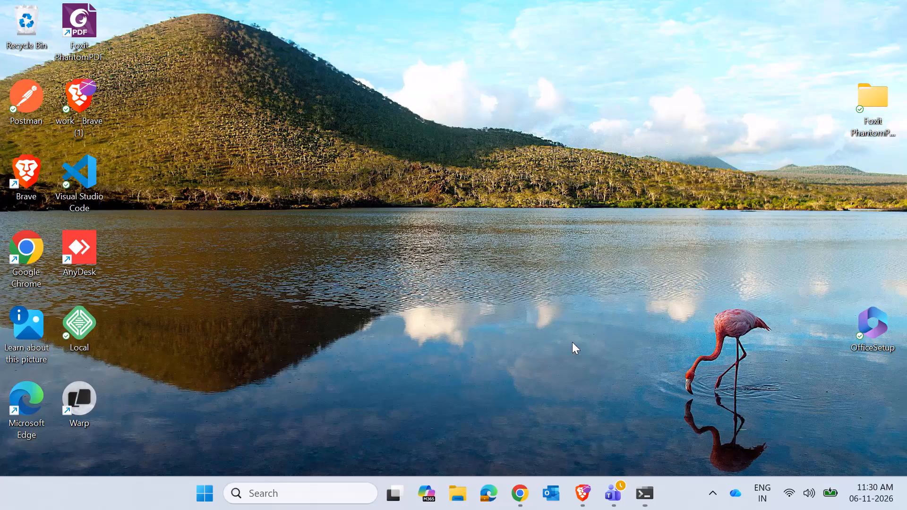
# Switch to the Brave browser window showing the demo HR user's record.
pyautogui.click(586, 490)
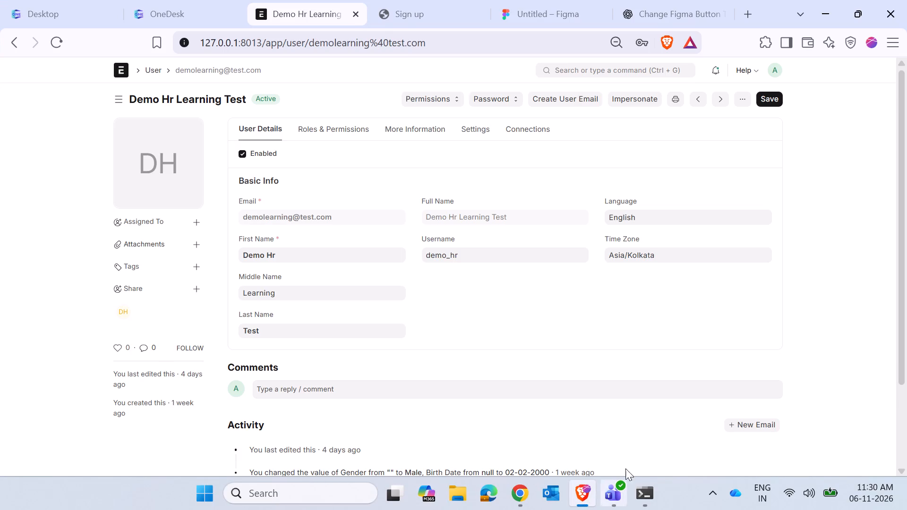
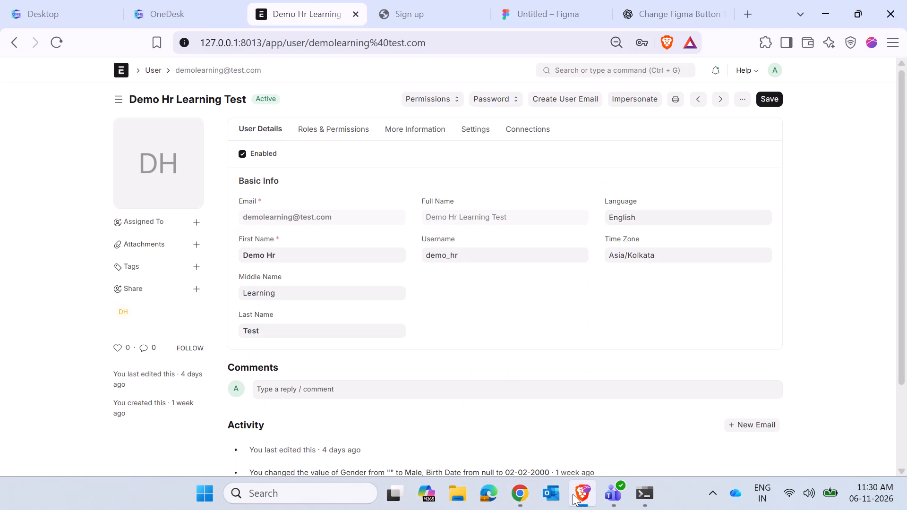
# Switch to the OneDesk ticket list already open in the browser and force a full reload of the page.
pyautogui.click(188, 0)
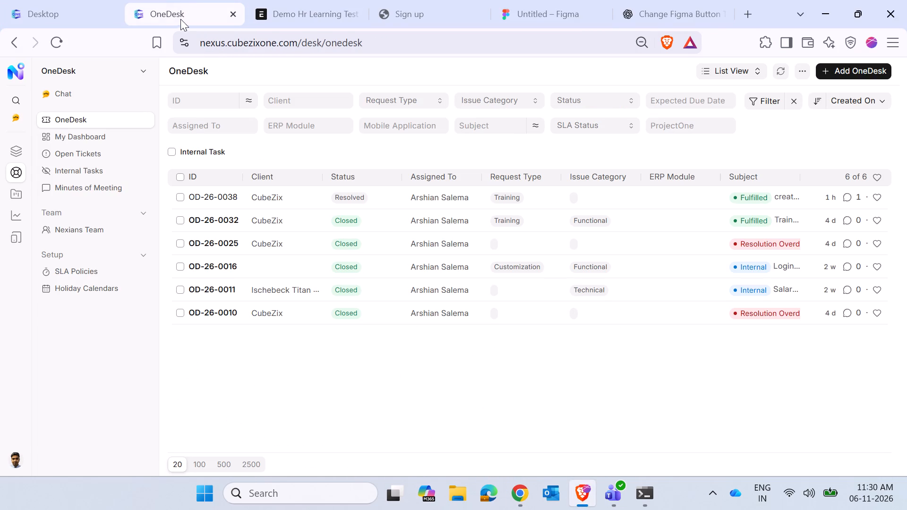
pyautogui.hotkey('ctrl', 'shift', 'r')
# Show the hidden system tray icons on the Windows taskbar.
pyautogui.click(714, 499)
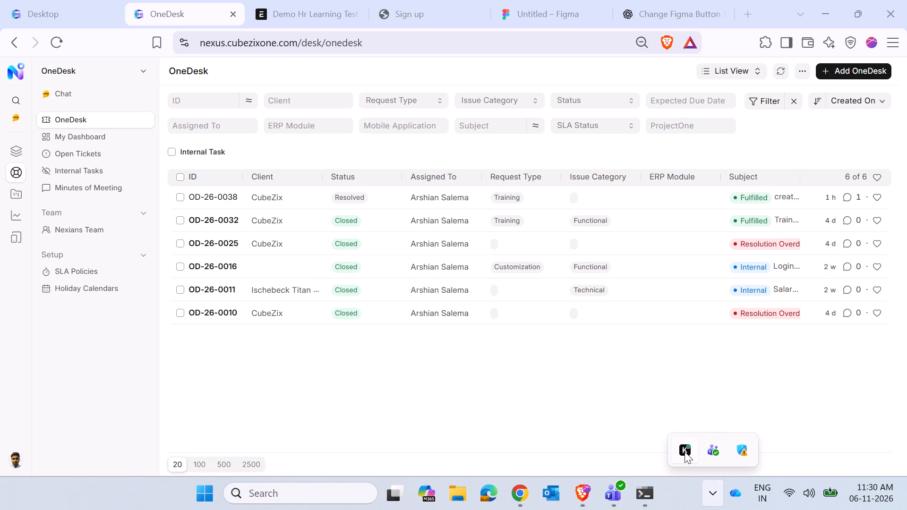
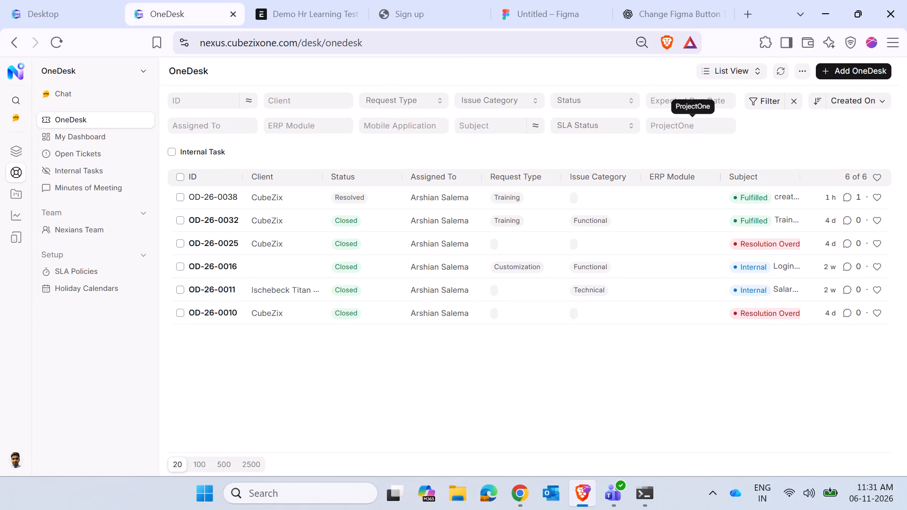
# Switch to the Untitled Figma design file that is already open in the browser.
pyautogui.click(529, 0)
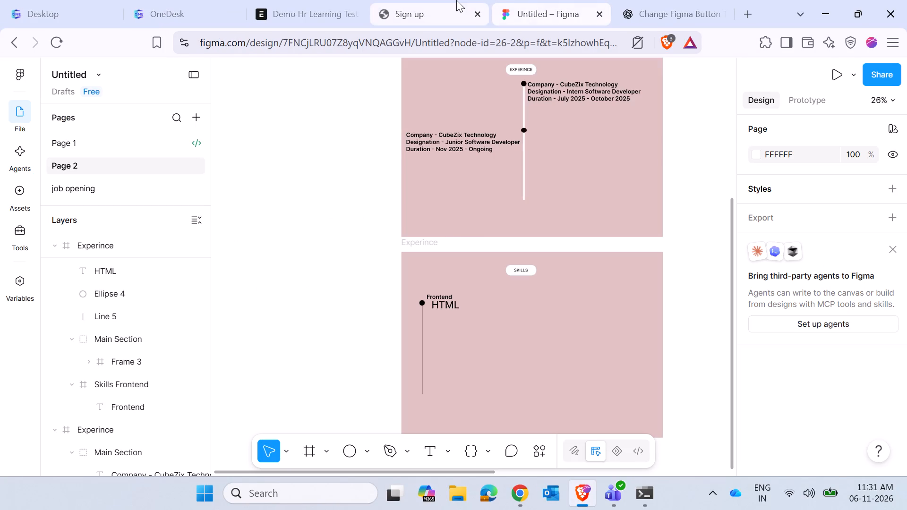
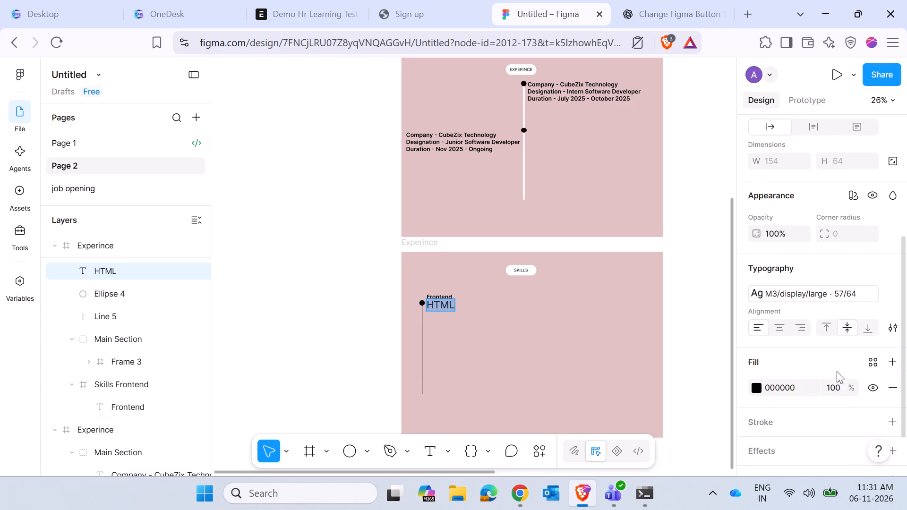
# Apply the M3/display/small text style to the HTML text beneath the Frontend heading.
pyautogui.click(797, 291)
pyautogui.click(631, 291)
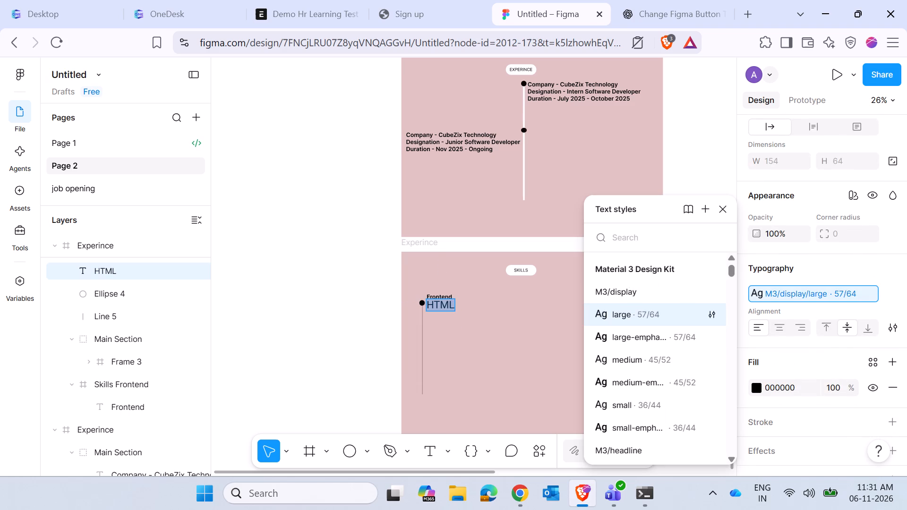
pyautogui.scroll(-2, 650, 371)
pyautogui.scroll(1, 651, 347)
pyautogui.click(651, 326)
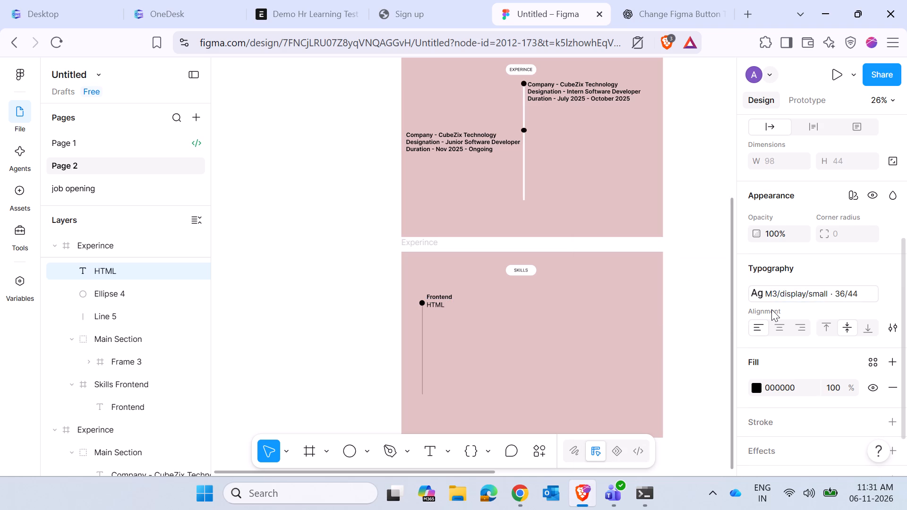
# Nudge the HTML text up slightly and a touch left so it sits closer beneath the Frontend heading.
pyautogui.click(454, 313)
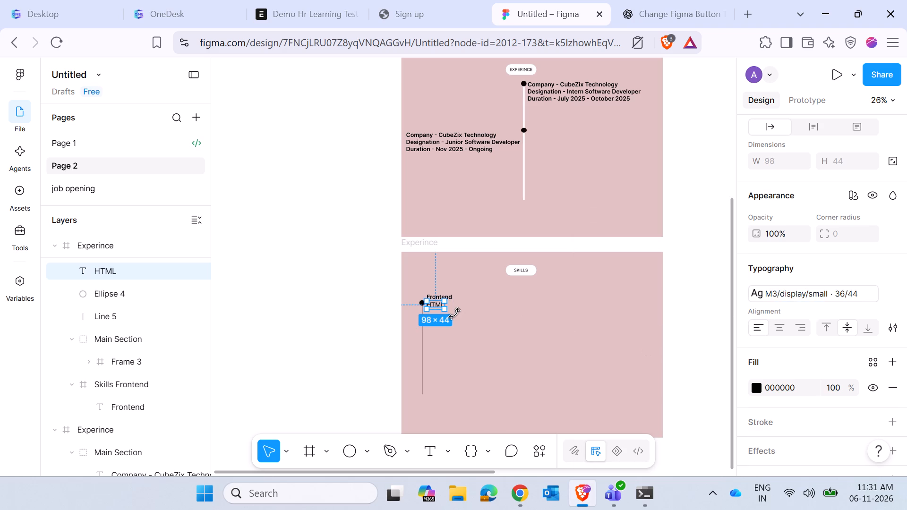
pyautogui.press('Up')
pyautogui.press('Up')
pyautogui.press('Up')
pyautogui.press('Up')
pyautogui.press('Left')
pyautogui.press('Up')
pyautogui.press('Up')
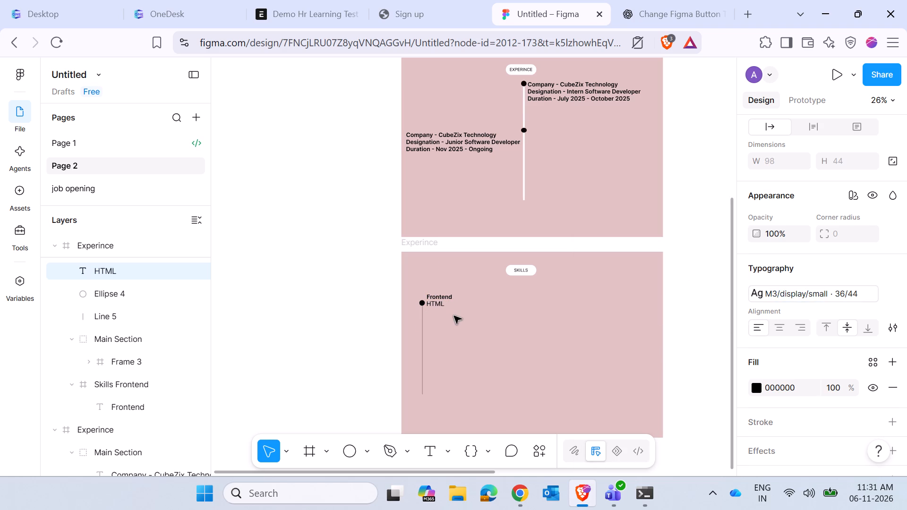
pyautogui.press('Up')
pyautogui.press('Up')
pyautogui.click(454, 316)
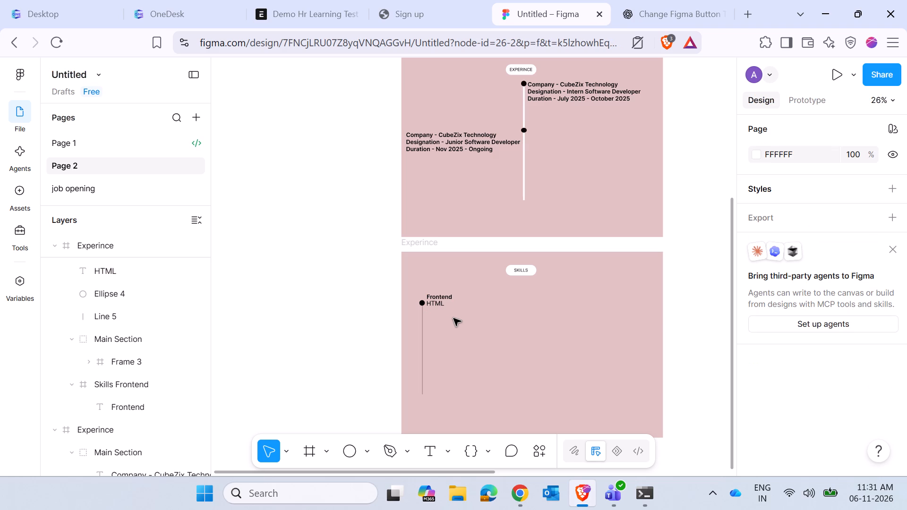
pyautogui.moveTo(453, 318); pyautogui.dragTo(450, 318)
pyautogui.moveTo(450, 318); pyautogui.dragTo(445, 317)
# Collapse the Main Section and Skills Frontend layers of the skills frame, plus the Experince frame listed below it.
pyautogui.scroll(2, 123, 329)
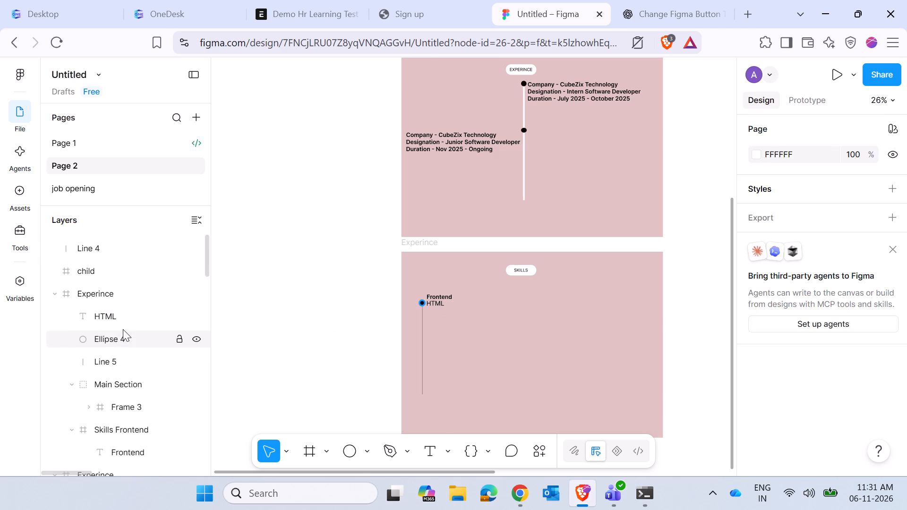
pyautogui.click(123, 319)
pyautogui.click(122, 333)
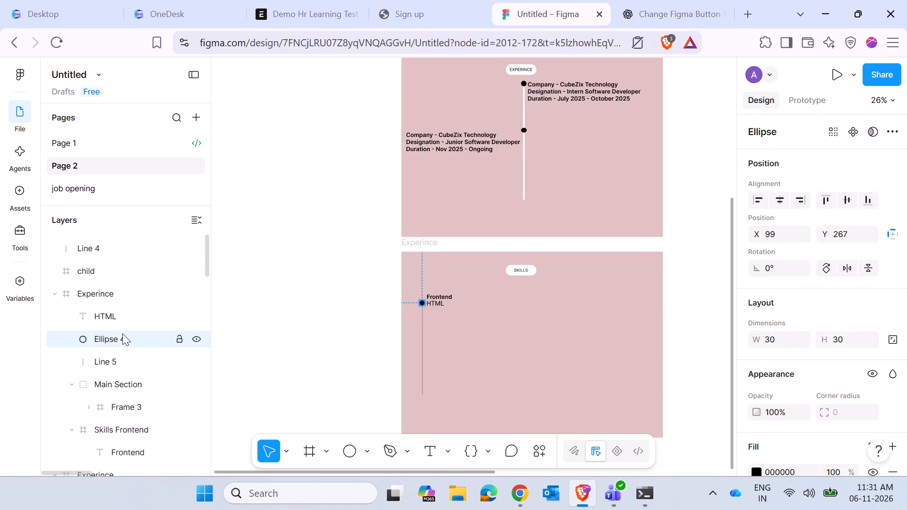
pyautogui.click(121, 362)
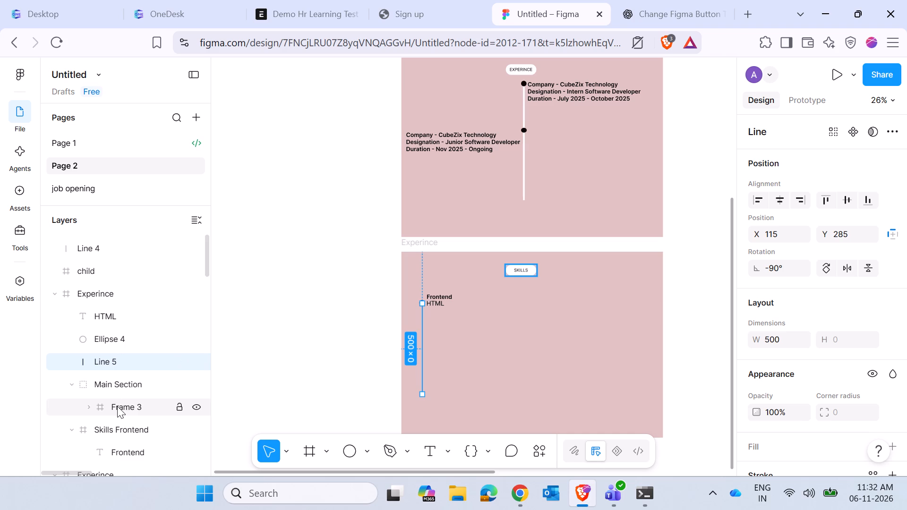
pyautogui.click(72, 381)
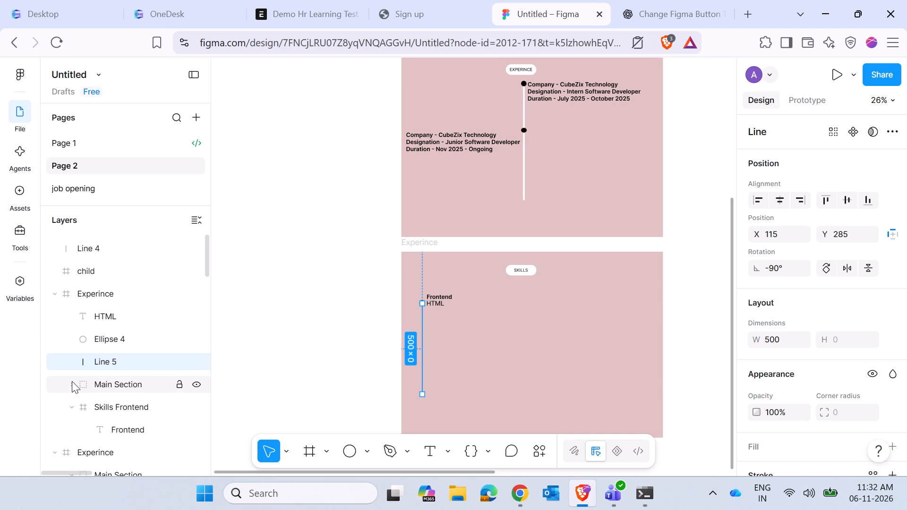
pyautogui.click(74, 406)
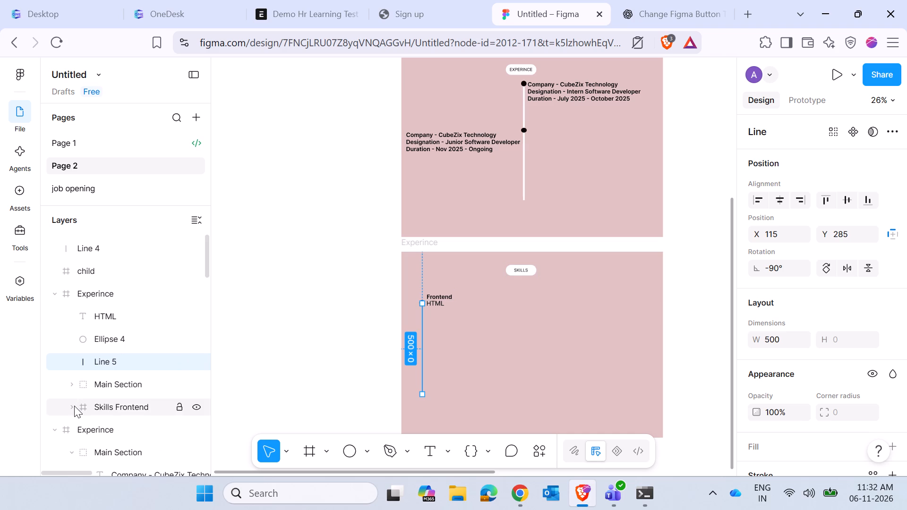
pyautogui.scroll(-2, 74, 404)
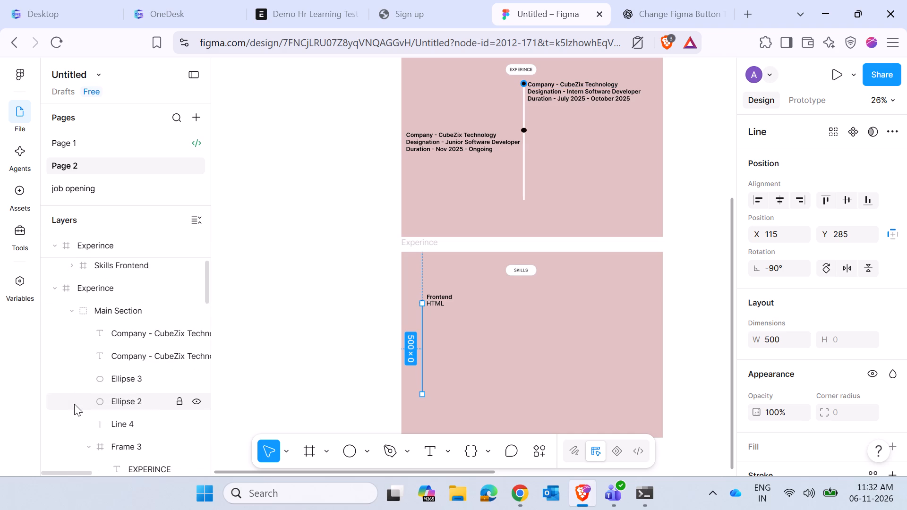
pyautogui.click(53, 291)
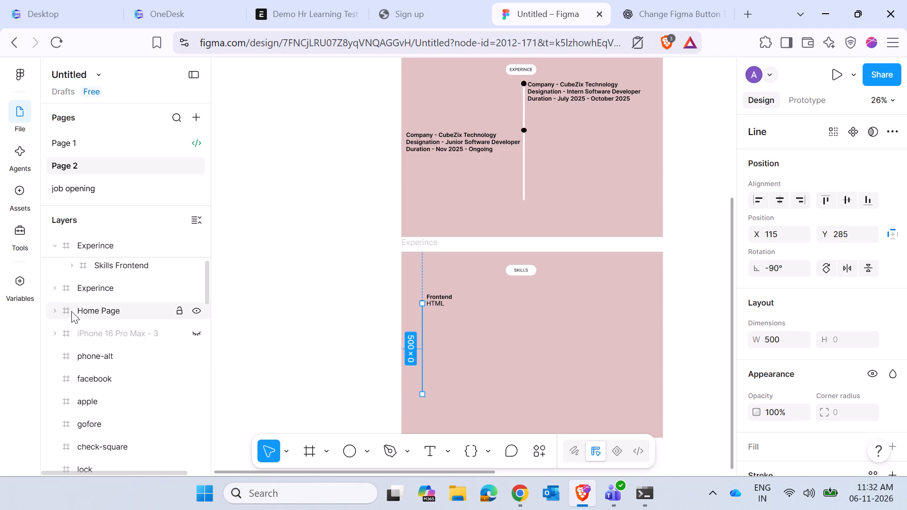
# Rename the Experince frame that holds the skills content as SKILLS.
pyautogui.scroll(2, 72, 312)
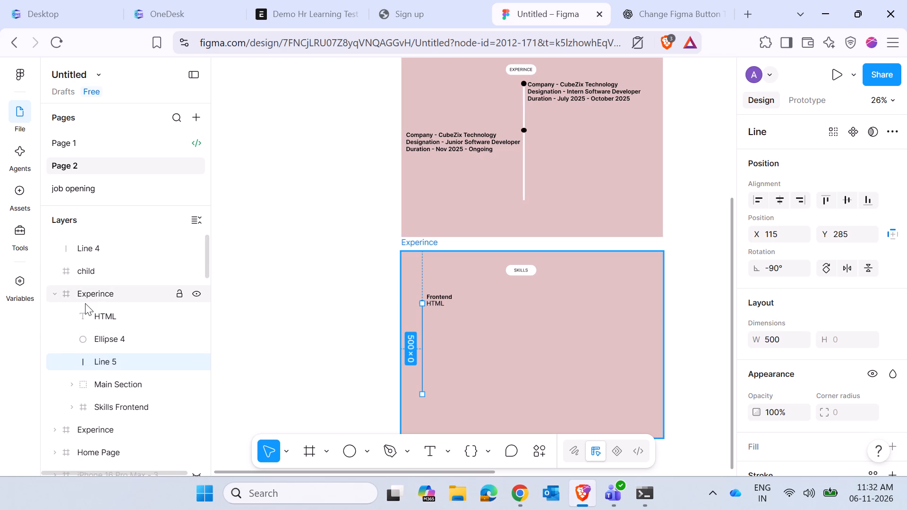
pyautogui.tripleClick(103, 292)
pyautogui.write('SKILLS')
pyautogui.press('Return')
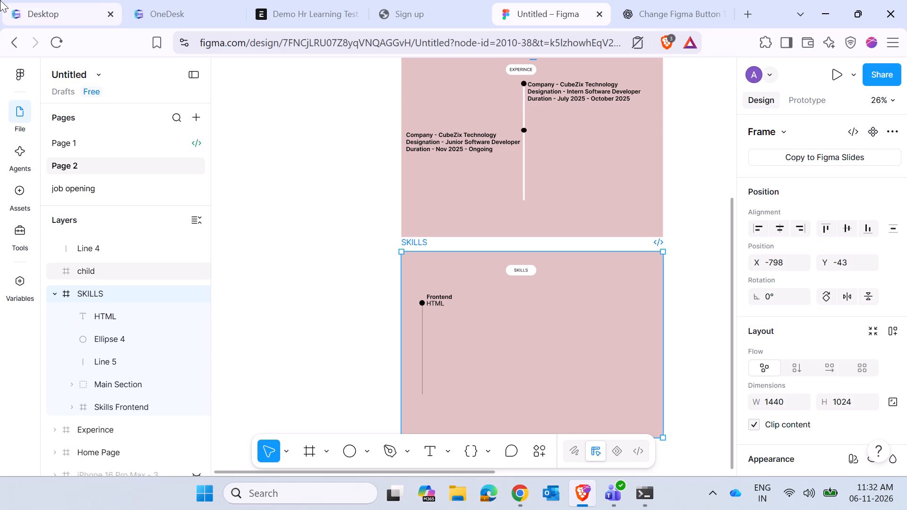
# Switch to the OneDesk ticket list and hard-reload the page.
pyautogui.click(168, 0)
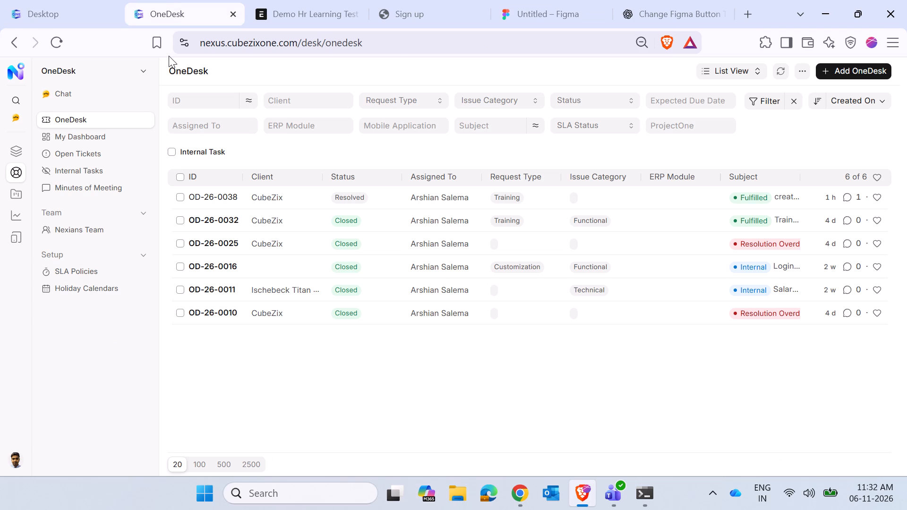
pyautogui.hotkey('ctrl', 'shift', 'r')
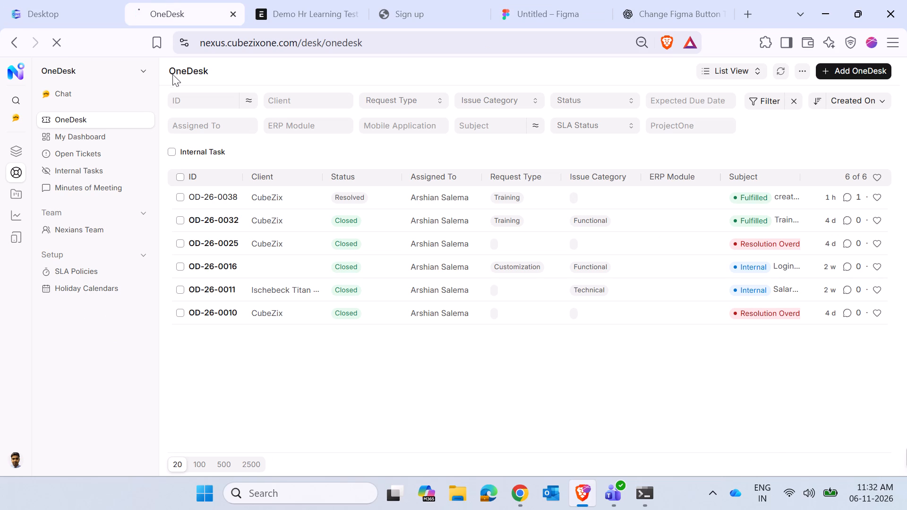
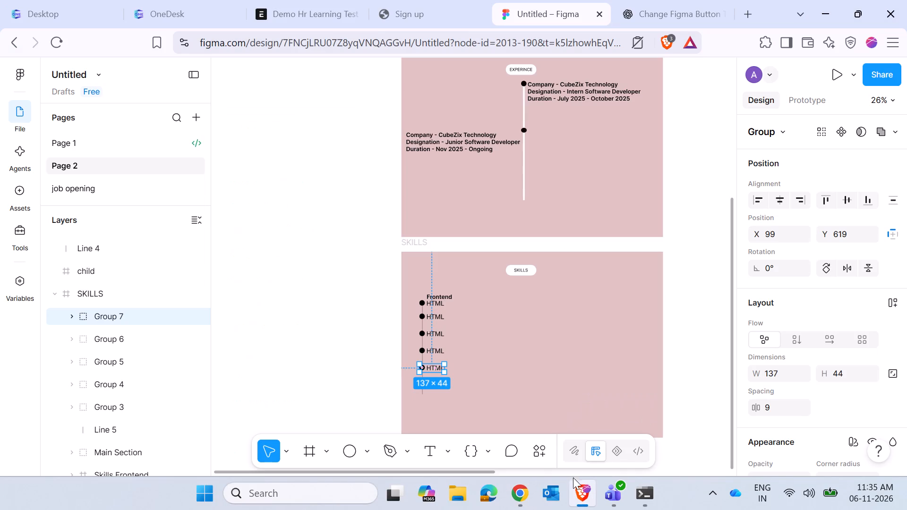
# Duplicate the lowest HTML bullet group in the SKILLS frame and place the copy directly below it on the vertical line.
pyautogui.click(540, 420)
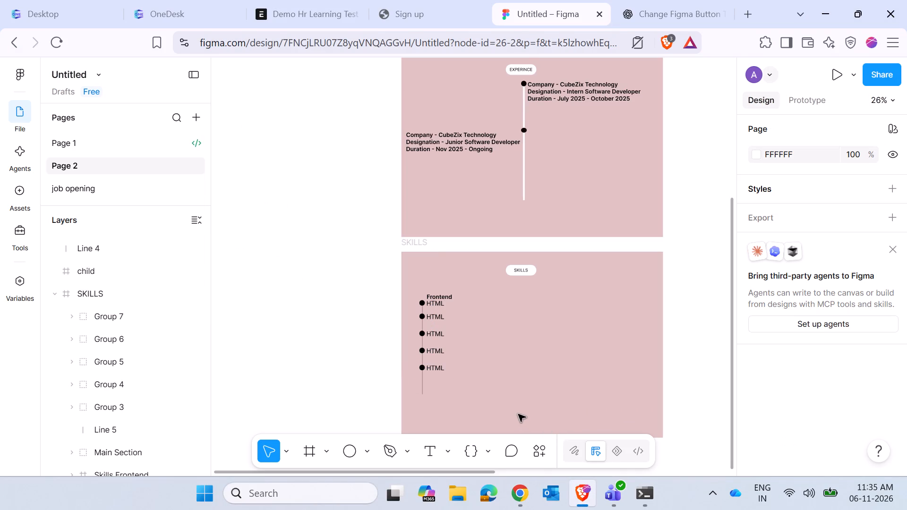
pyautogui.click(426, 365)
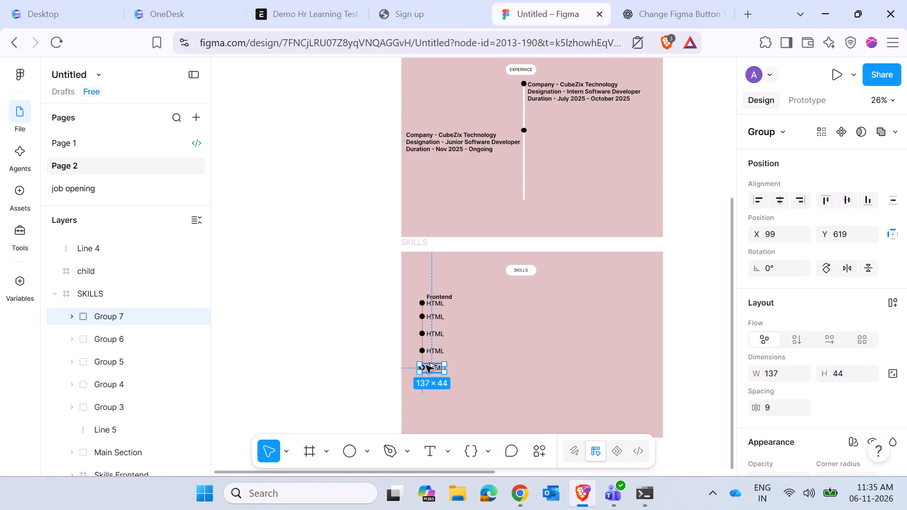
pyautogui.keyDown('alt'); pyautogui.moveTo(426, 365); pyautogui.dragTo(426, 384); pyautogui.keyUp('alt')
pyautogui.click(488, 382)
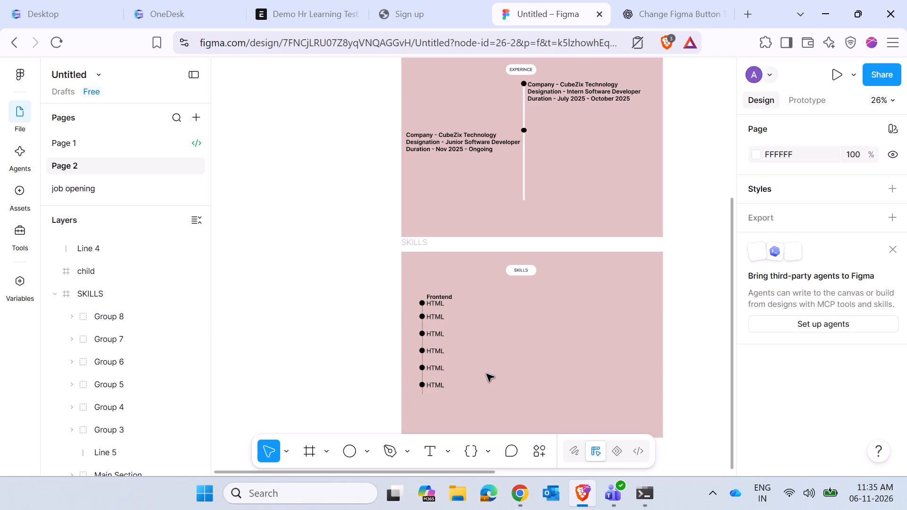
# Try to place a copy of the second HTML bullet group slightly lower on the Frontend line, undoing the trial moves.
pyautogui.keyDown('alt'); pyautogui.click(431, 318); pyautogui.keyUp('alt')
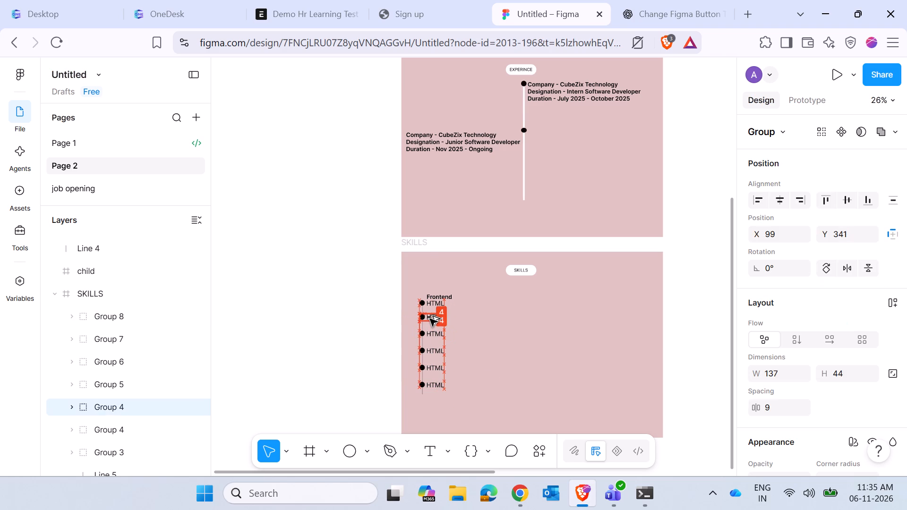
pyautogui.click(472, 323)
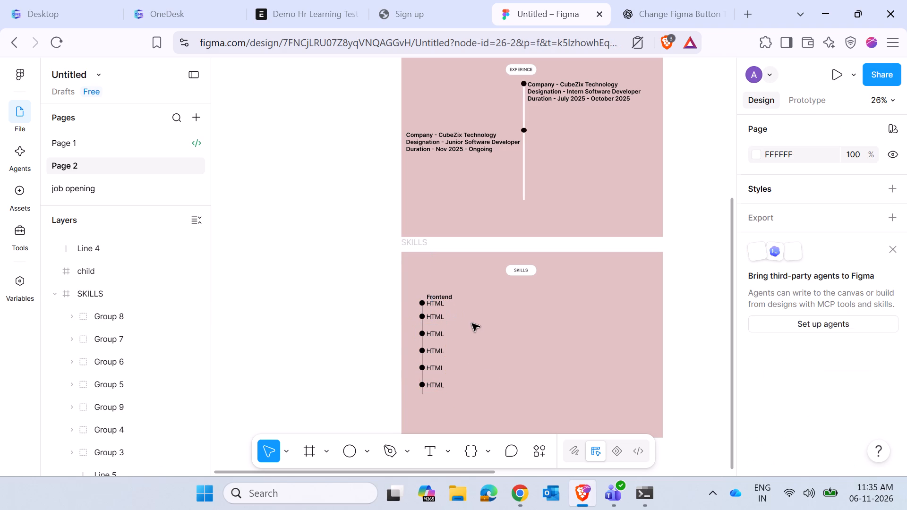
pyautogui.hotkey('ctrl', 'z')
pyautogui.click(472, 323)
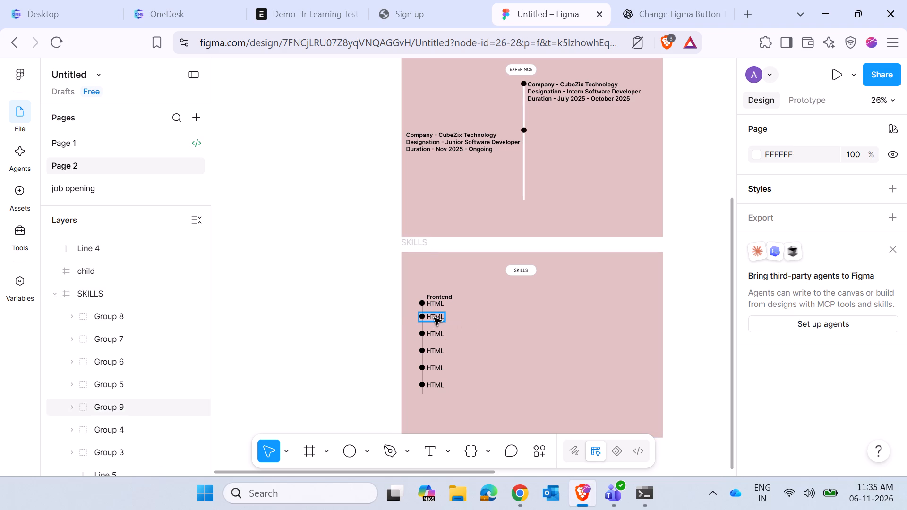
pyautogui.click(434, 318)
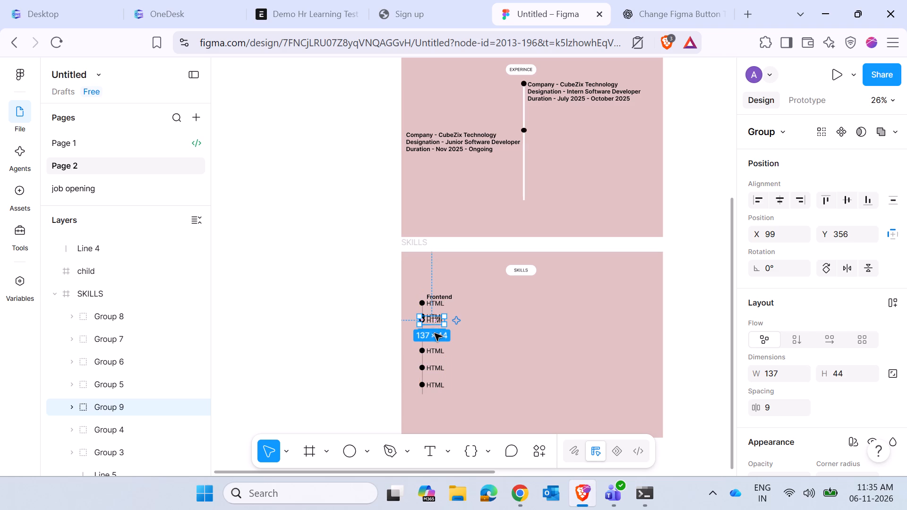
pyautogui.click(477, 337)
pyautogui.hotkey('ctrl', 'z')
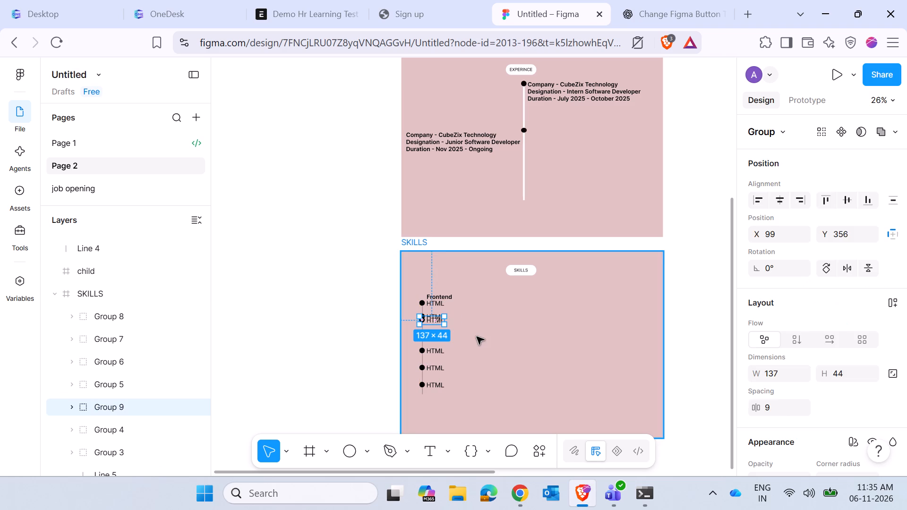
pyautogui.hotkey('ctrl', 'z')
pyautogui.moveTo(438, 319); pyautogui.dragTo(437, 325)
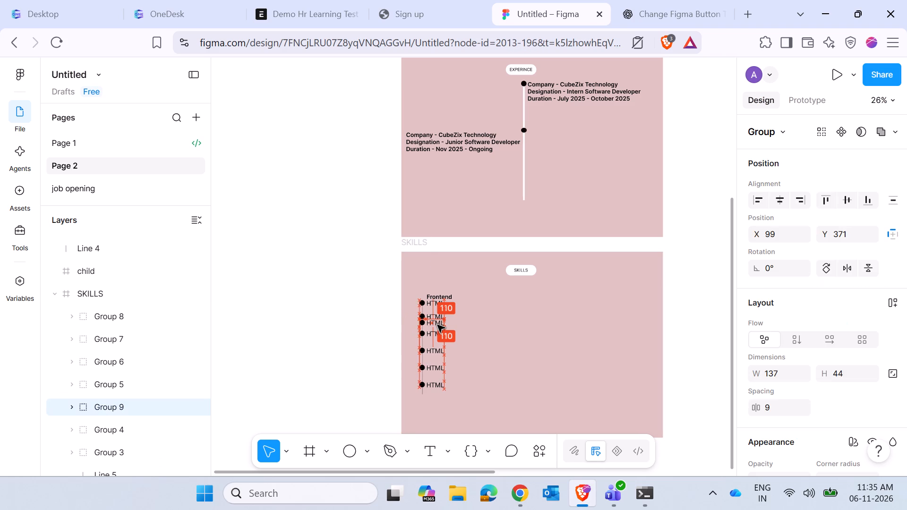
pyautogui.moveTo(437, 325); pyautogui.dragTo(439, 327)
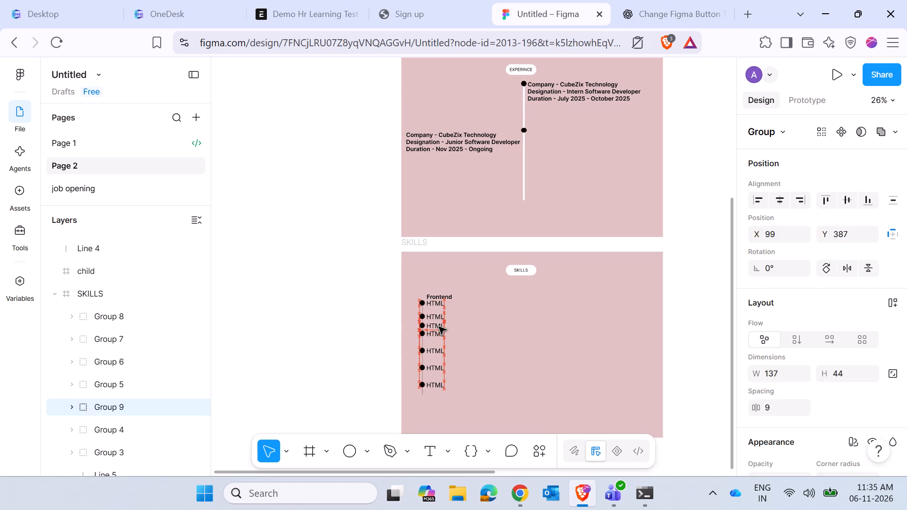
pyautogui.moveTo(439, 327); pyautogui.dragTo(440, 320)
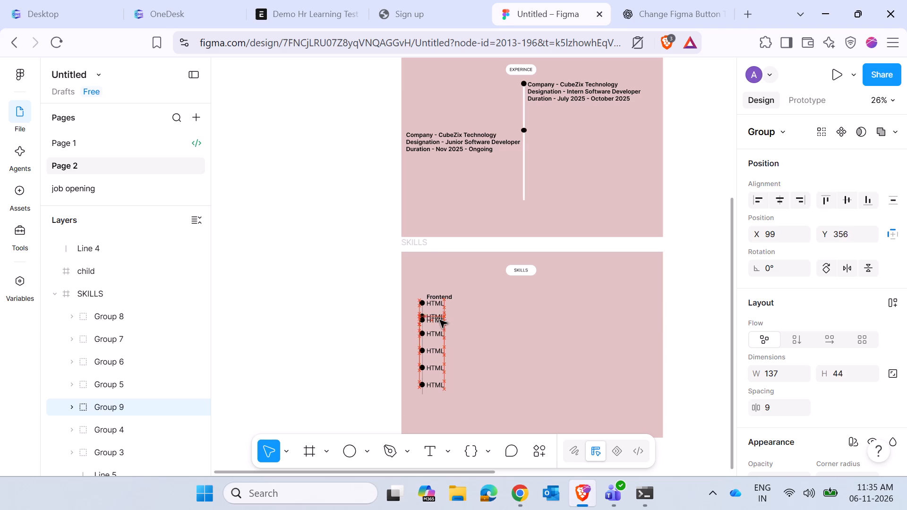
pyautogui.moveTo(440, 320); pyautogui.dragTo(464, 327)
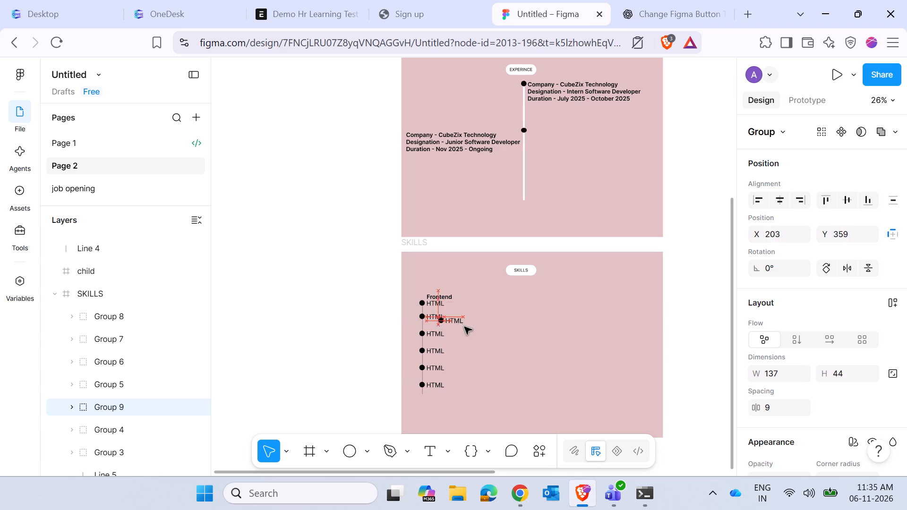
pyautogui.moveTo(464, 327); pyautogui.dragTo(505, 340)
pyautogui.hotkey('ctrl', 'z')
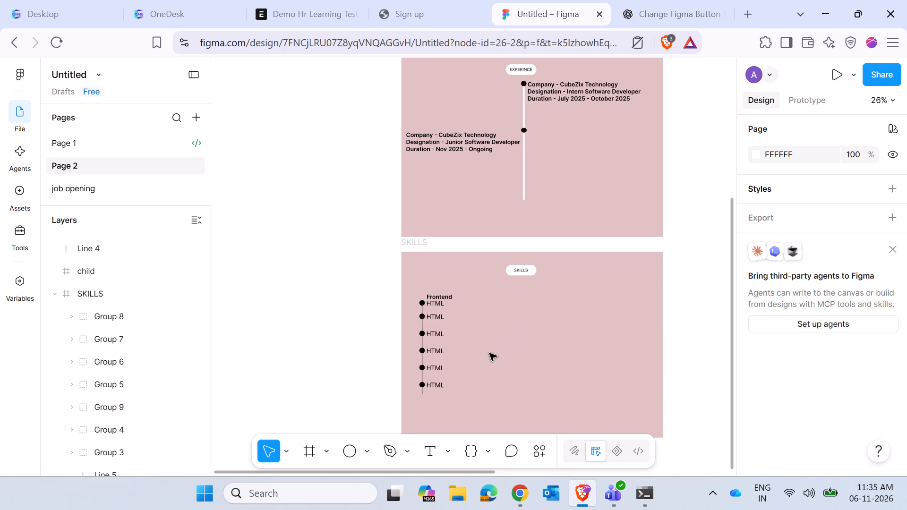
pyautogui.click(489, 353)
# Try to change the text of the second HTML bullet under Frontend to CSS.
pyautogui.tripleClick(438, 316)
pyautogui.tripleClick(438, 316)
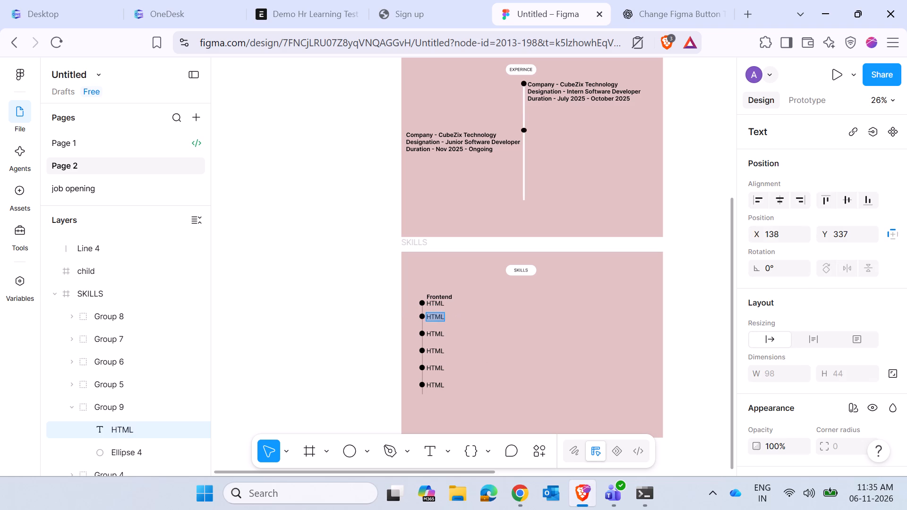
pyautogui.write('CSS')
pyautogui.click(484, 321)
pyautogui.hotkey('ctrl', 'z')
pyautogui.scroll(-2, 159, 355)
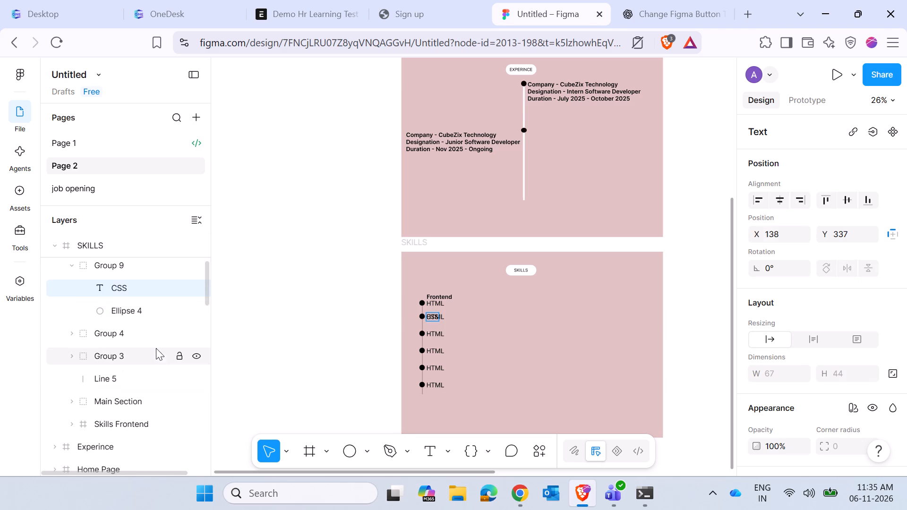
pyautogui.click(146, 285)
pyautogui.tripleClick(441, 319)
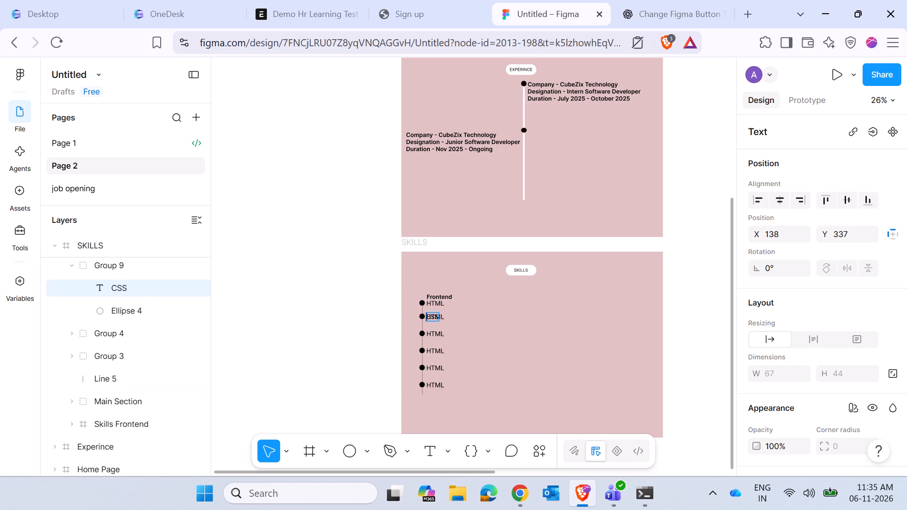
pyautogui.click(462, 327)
# Delete the two overlapping bullet groups in the second row of the Frontend list.
pyautogui.moveTo(451, 321); pyautogui.dragTo(433, 319)
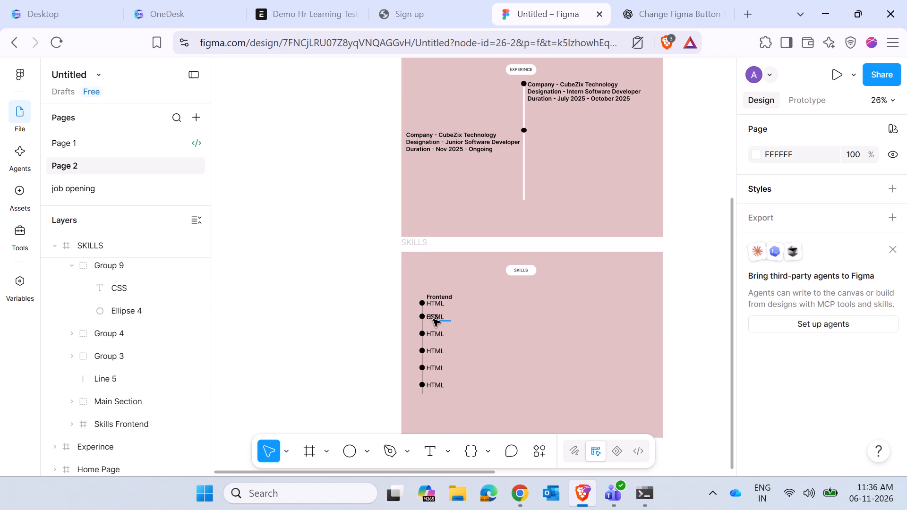
pyautogui.moveTo(433, 319); pyautogui.dragTo(421, 314)
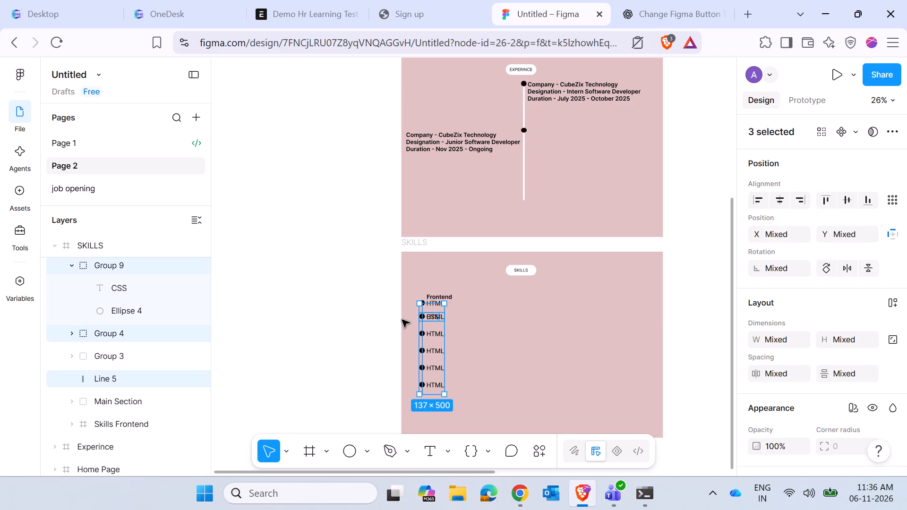
pyautogui.click(467, 316)
pyautogui.moveTo(452, 325); pyautogui.dragTo(436, 314)
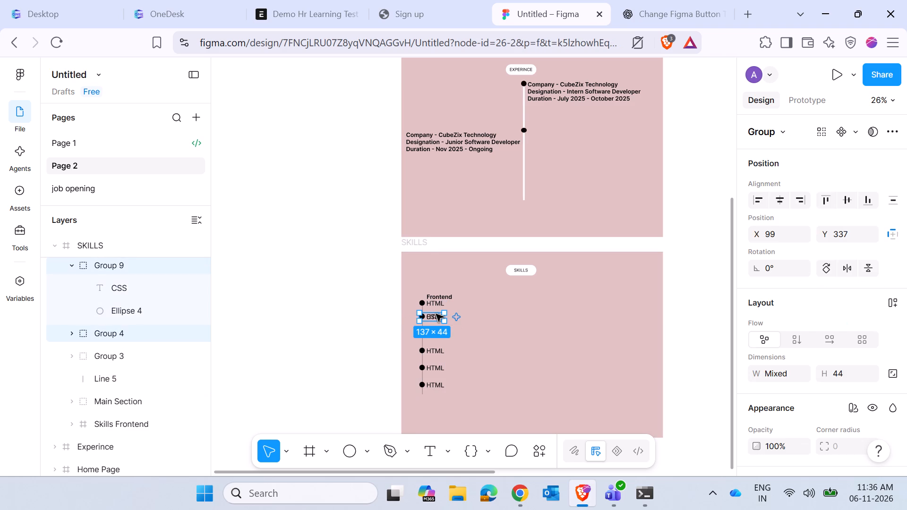
pyautogui.press('Delete')
# Duplicate the HTML bullet group just below the gap and place the copy in the empty second row, at about Y 347.
pyautogui.click(432, 331)
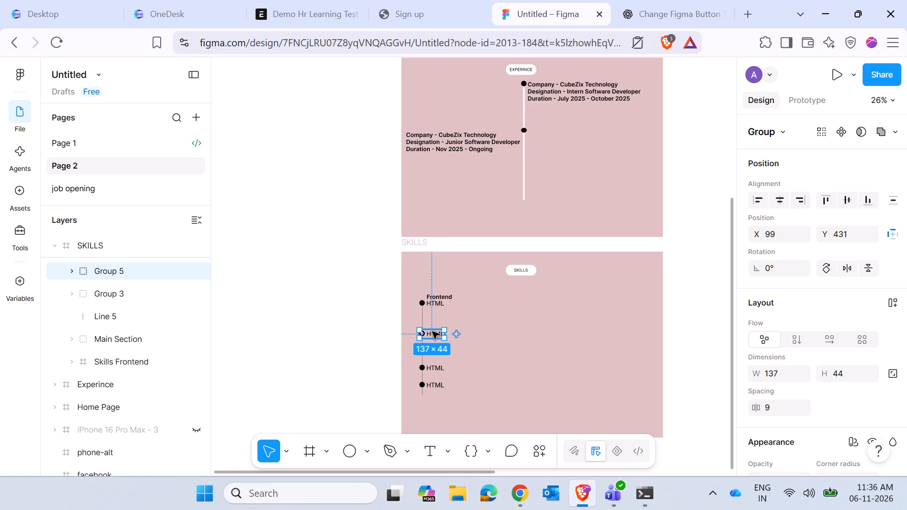
pyautogui.keyDown('alt'); pyautogui.moveTo(432, 331); pyautogui.dragTo(432, 315); pyautogui.keyUp('alt')
pyautogui.click(481, 320)
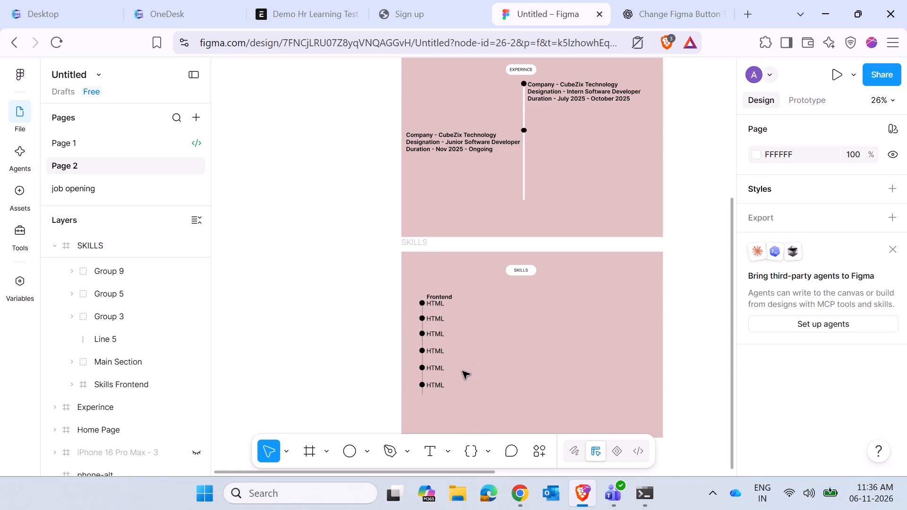
pyautogui.click(478, 371)
# Change the text of the second HTML bullet under Frontend to CSS.
pyautogui.tripleClick(433, 319)
pyautogui.keyDown('shift'); pyautogui.click(433, 319); pyautogui.keyUp('shift')
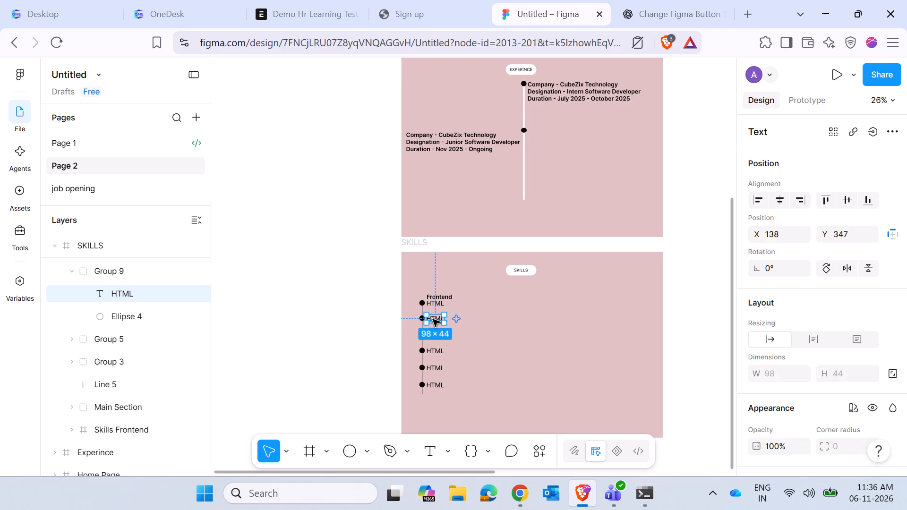
pyautogui.tripleClick(435, 316)
pyautogui.write('CSS')
pyautogui.click(469, 323)
pyautogui.click(469, 325)
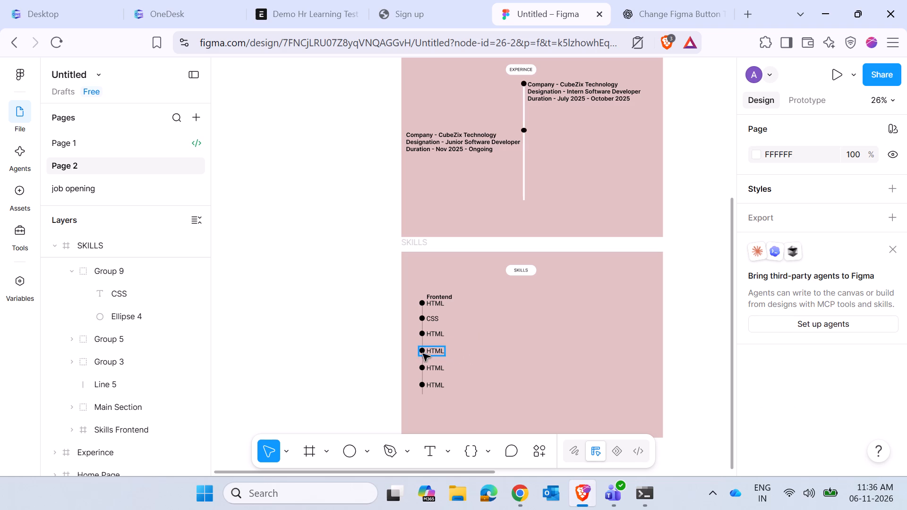
# Change the text of the third bullet under Frontend to JAVASCRIPT.
pyautogui.tripleClick(429, 335)
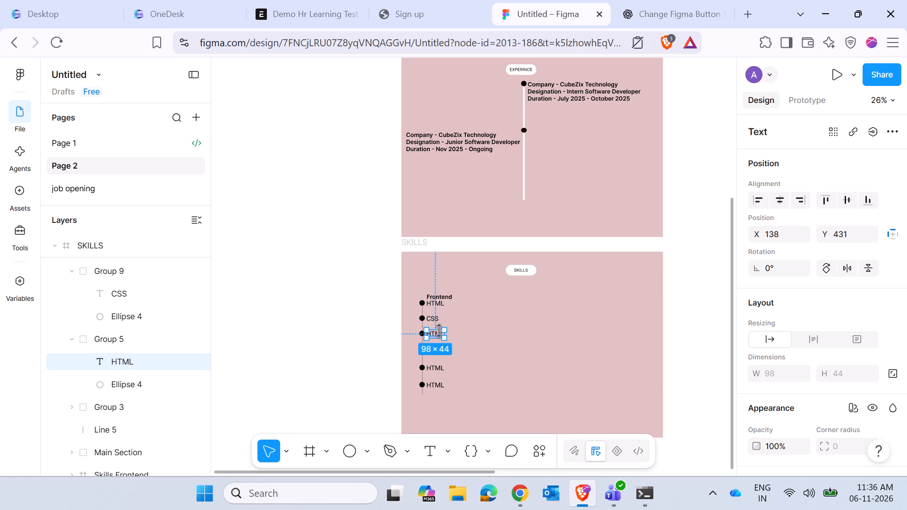
pyautogui.tripleClick(437, 334)
pyautogui.write('JAVA')
pyautogui.write('CS')
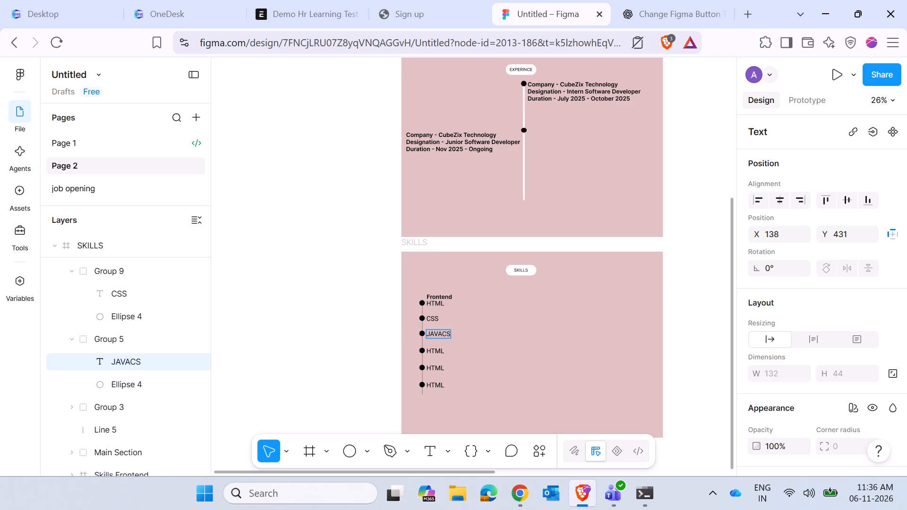
pyautogui.hotkey('shift', 'BackSpace')
pyautogui.hotkey('shift', 'BackSpace')
pyautogui.write('SCRIPT')
pyautogui.click(548, 388)
pyautogui.click(547, 387)
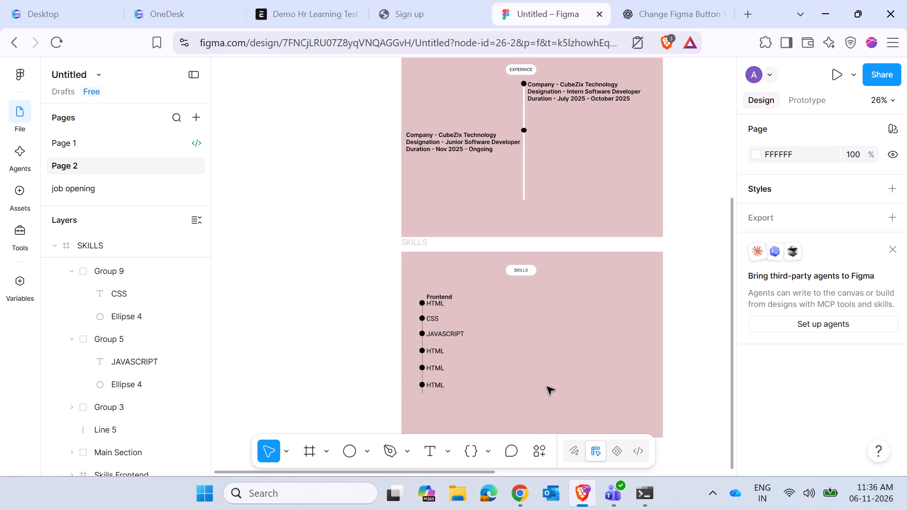
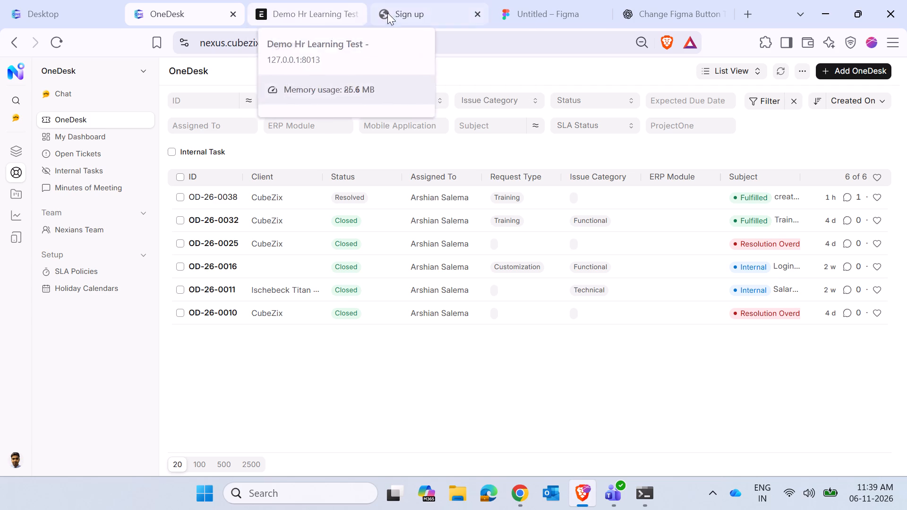
# Switch from the OneDesk ticket list back to the Untitled design in Figma.
pyautogui.click(525, 27)
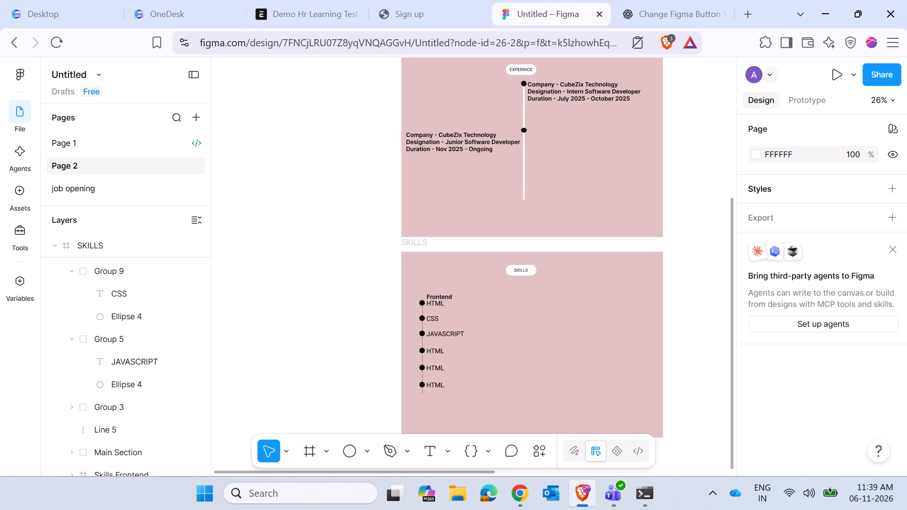
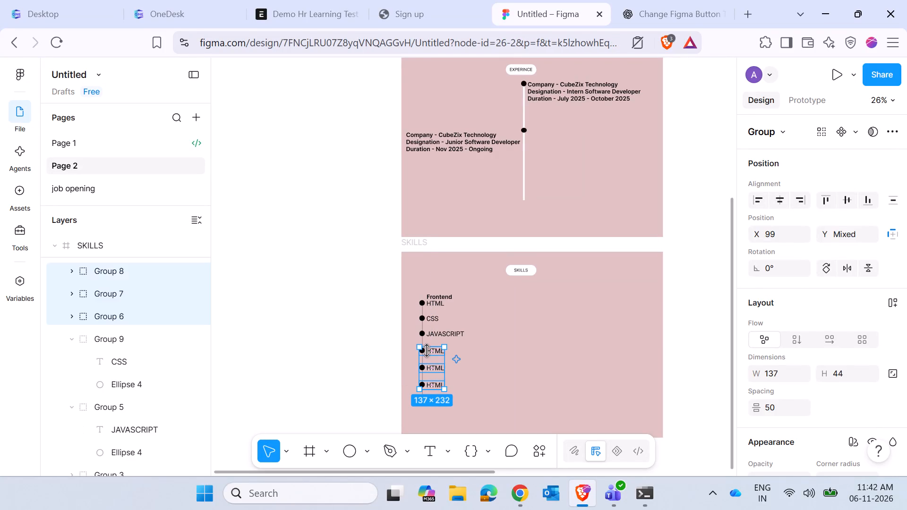
# Delete the three placeholder HTML bullet groups below JAVASCRIPT in the SKILLS frame.
pyautogui.press('Delete')
pyautogui.click(503, 349)
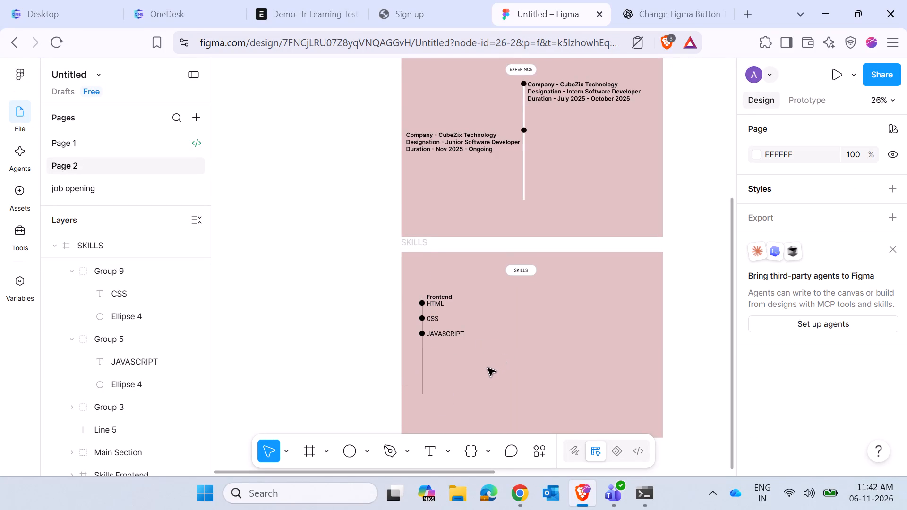
# Set the length of the vertical line running through the Frontend bullets to 300.
pyautogui.click(420, 371)
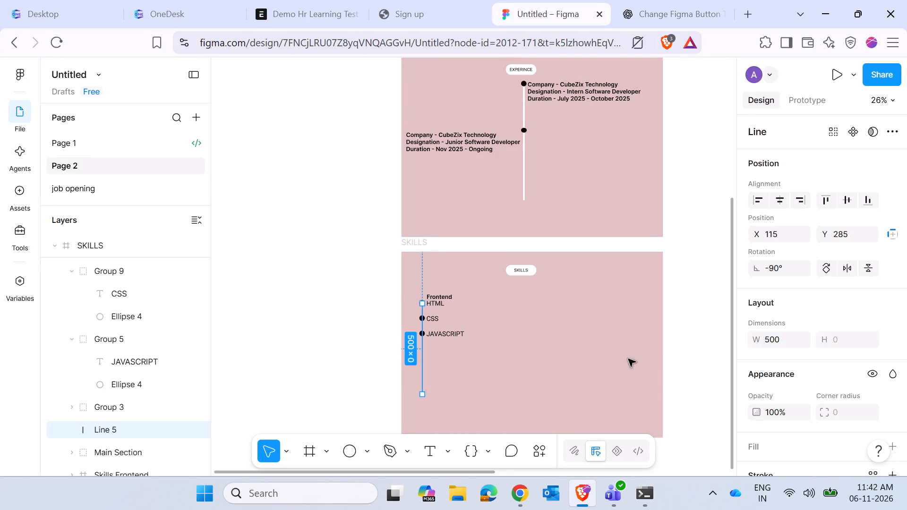
pyautogui.click(782, 341)
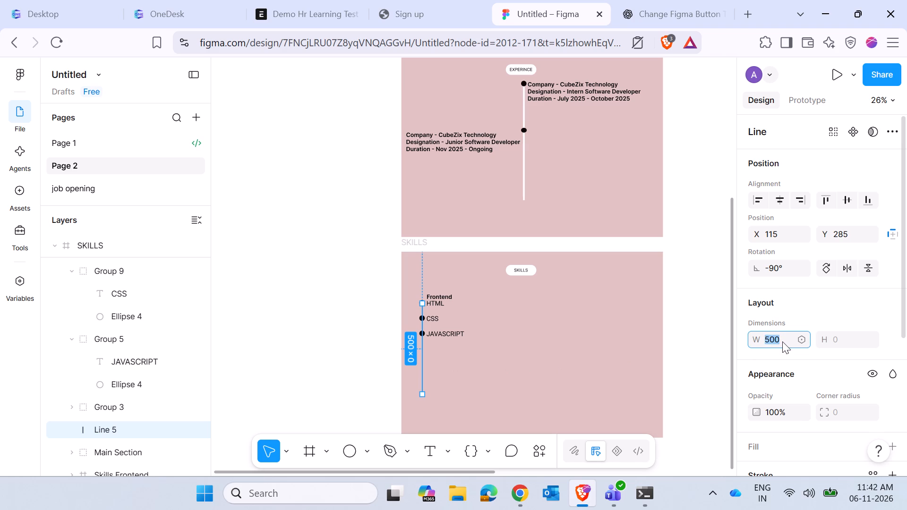
pyautogui.write('30')
pyautogui.press('Return')
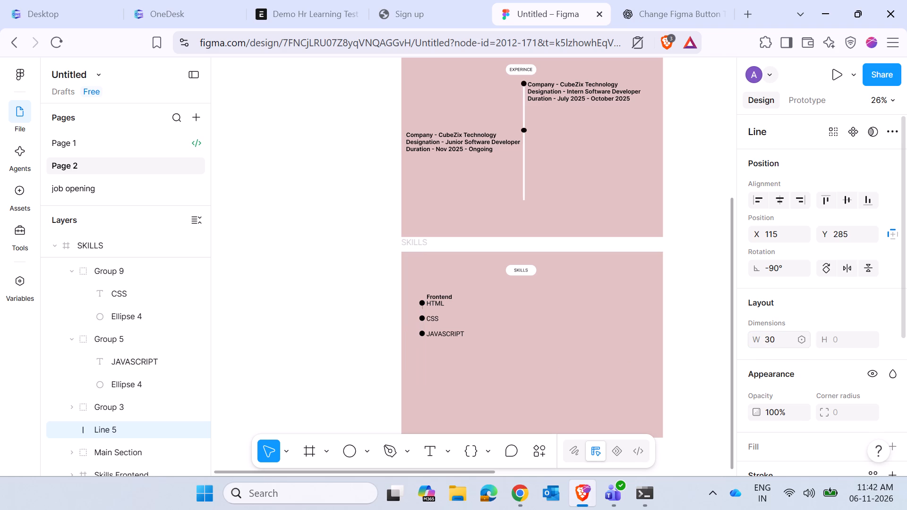
pyautogui.click(770, 343)
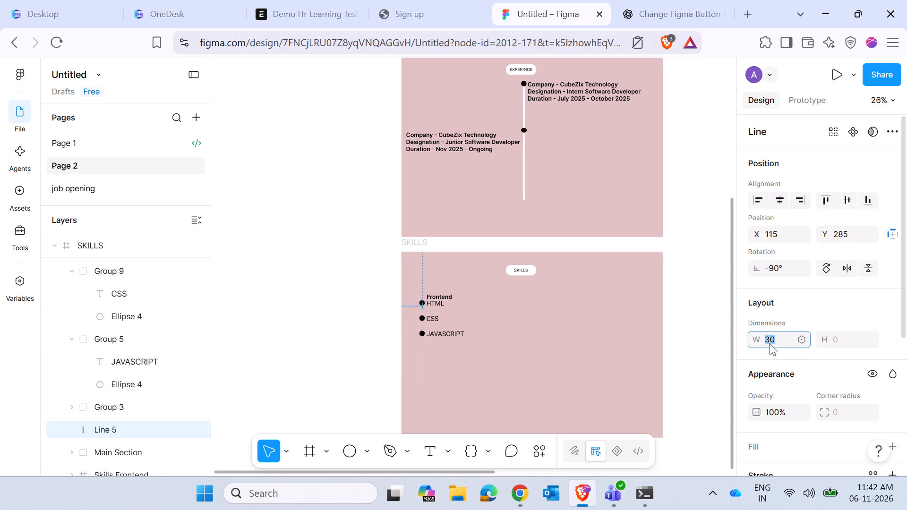
pyautogui.write('300')
pyautogui.press('Return')
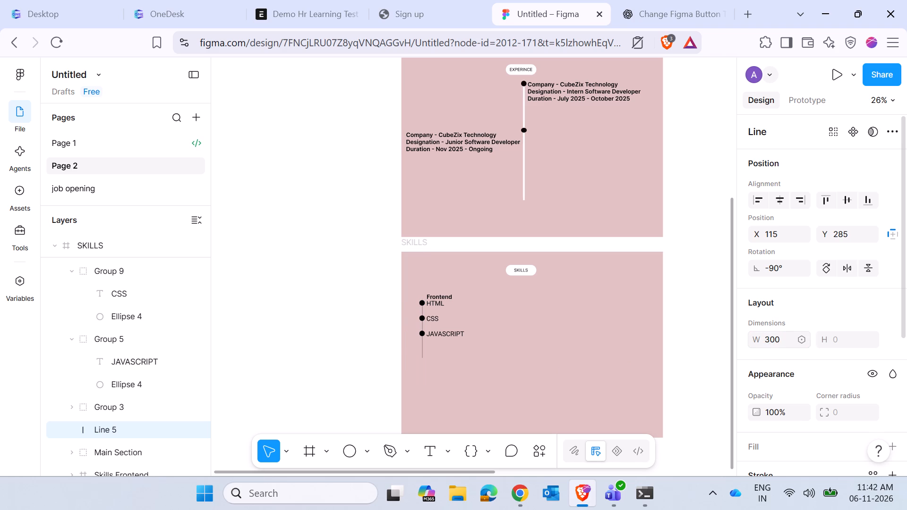
pyautogui.click(496, 359)
# Move the JAVASCRIPT bullet group down to Y 477 and lower the CSS group to midway between HTML and JAVASCRIPT.
pyautogui.moveTo(439, 336); pyautogui.dragTo(439, 344)
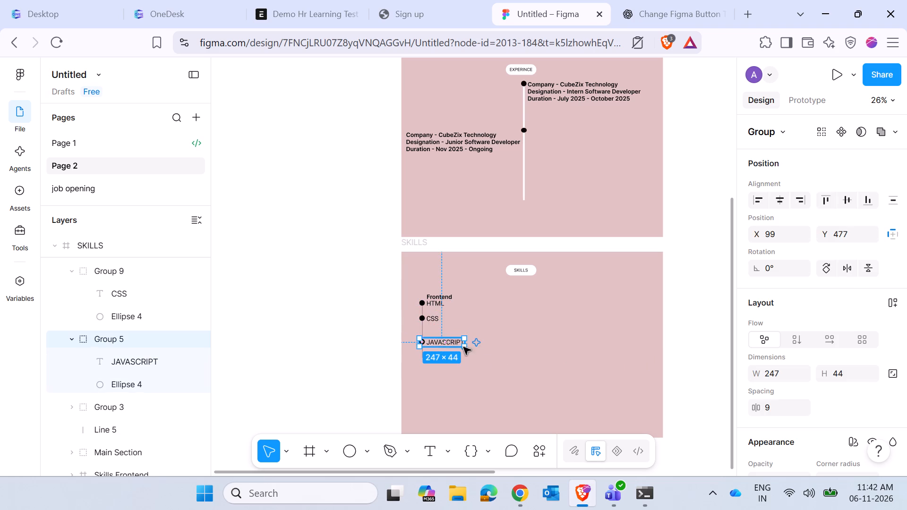
pyautogui.click(502, 347)
pyautogui.click(435, 317)
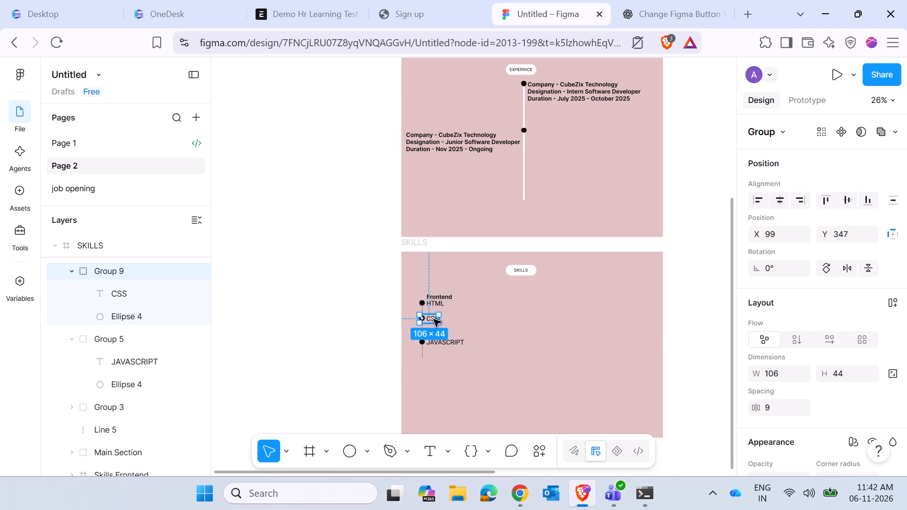
pyautogui.click(486, 323)
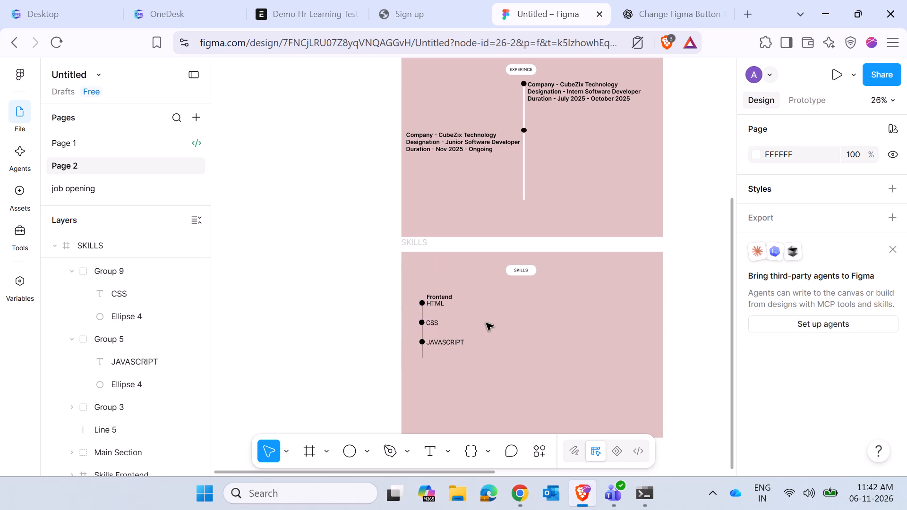
# Move the Frontend heading frame left and up to X 73, Y 191, clear of the HTML bullet.
pyautogui.click(446, 296)
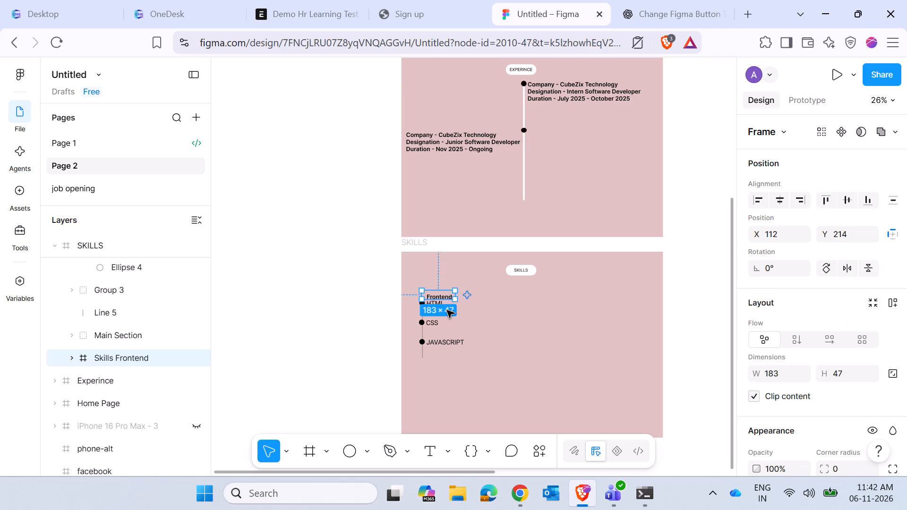
pyautogui.press('Left')
pyautogui.press('Left')
pyautogui.press('Left')
pyautogui.press('Left')
pyautogui.press('Left')
pyautogui.press('Left')
pyautogui.press('Left')
pyautogui.press('Left')
pyautogui.press('Left')
pyautogui.press('Left')
pyautogui.press('Left')
pyautogui.press('Left')
pyautogui.press('Left')
pyautogui.press('Left')
pyautogui.press('Left')
pyautogui.press('Left')
pyautogui.press('Left')
pyautogui.press('Left')
pyautogui.press('Left')
pyautogui.press('Left')
pyautogui.press('Left')
pyautogui.press('Left')
pyautogui.press('Left')
pyautogui.press('Up')
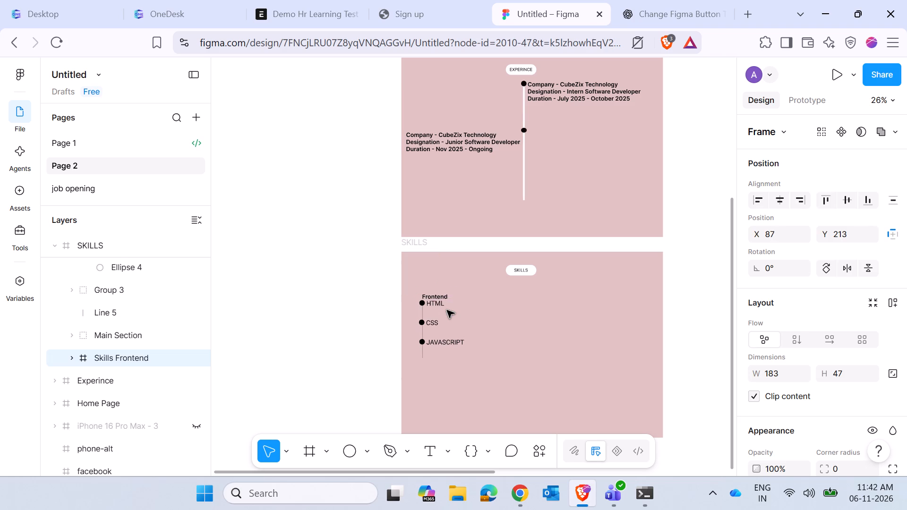
pyautogui.press('Up')
pyautogui.press('Up')
pyautogui.press('Up')
pyautogui.press('Up')
pyautogui.press('Left')
pyautogui.press('Left')
pyautogui.press('Left')
pyautogui.press('Left')
pyautogui.press('Left')
pyautogui.press('Left')
pyautogui.press('Left')
pyautogui.press('Left')
pyautogui.press('Left')
pyautogui.press('Left')
pyautogui.press('Left')
pyautogui.press('Up')
pyautogui.press('Up')
pyautogui.press('Left')
pyautogui.press('Left')
pyautogui.press('Left')
pyautogui.press('Up')
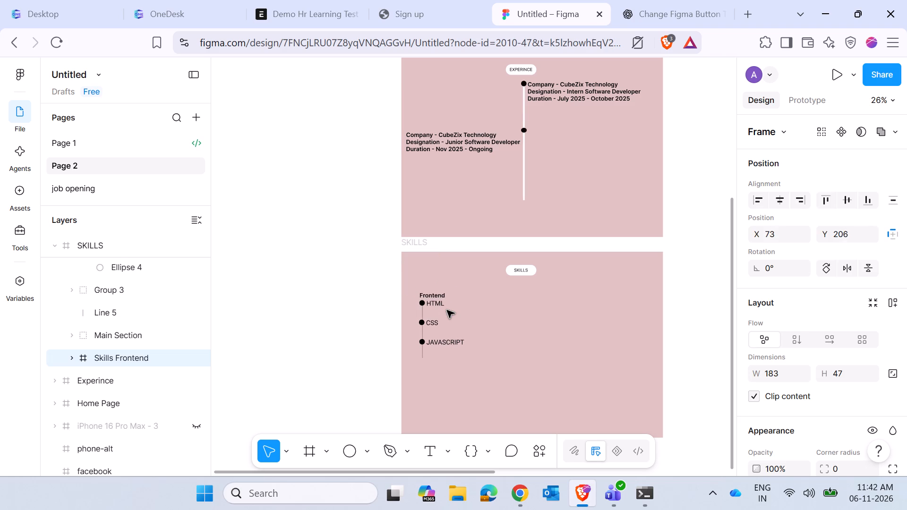
pyautogui.press('Up')
pyautogui.press('Up')
pyautogui.press('Up')
pyautogui.press('Up')
pyautogui.press('Up')
pyautogui.press('Up')
pyautogui.press('Up')
pyautogui.press('Up')
pyautogui.press('Up')
pyautogui.press('Up')
pyautogui.press('Up')
pyautogui.press('Up')
pyautogui.press('Up')
pyautogui.press('Up')
pyautogui.press('Up')
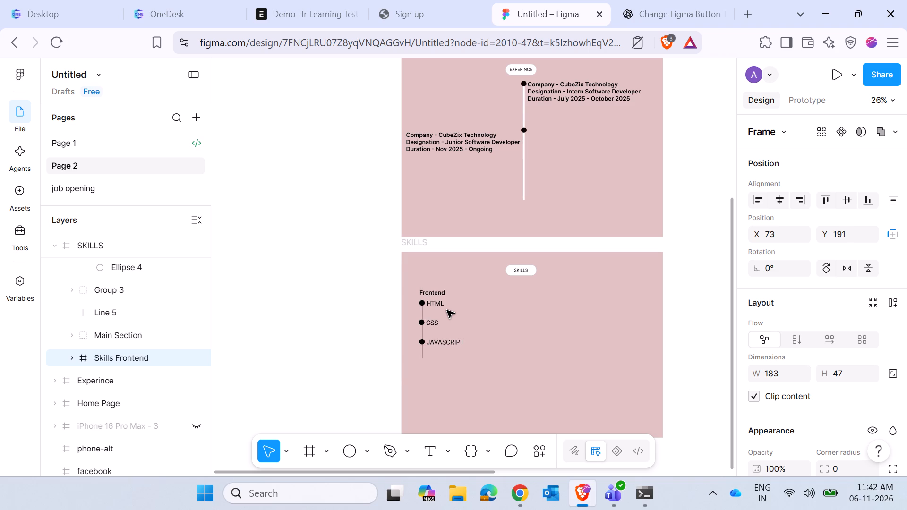
# Change the Frontend heading text to uppercase FRONTEND.
pyautogui.tripleClick(434, 292)
pyautogui.click(434, 292)
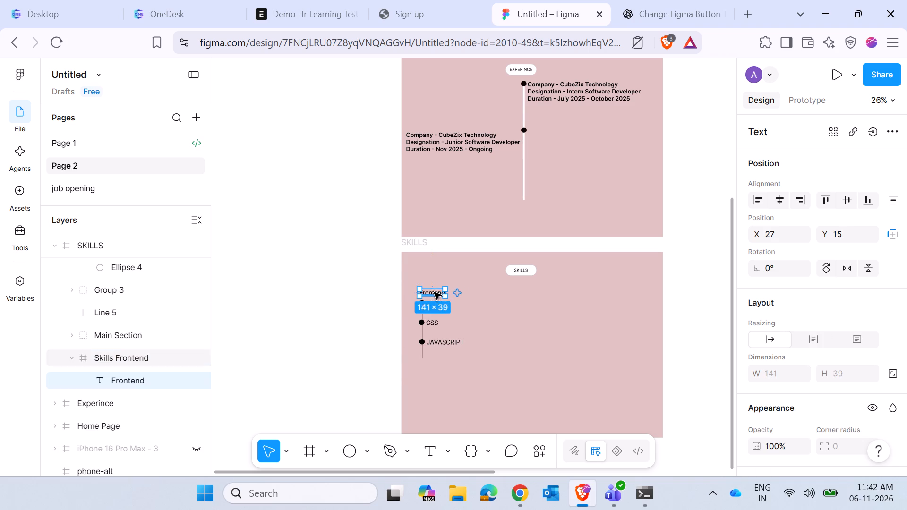
pyautogui.write('FR')
pyautogui.write('ONT')
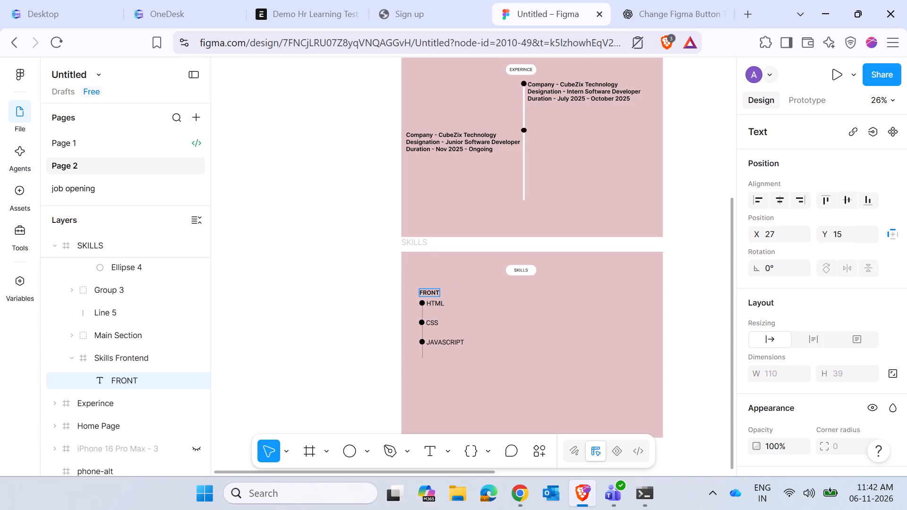
pyautogui.write('END')
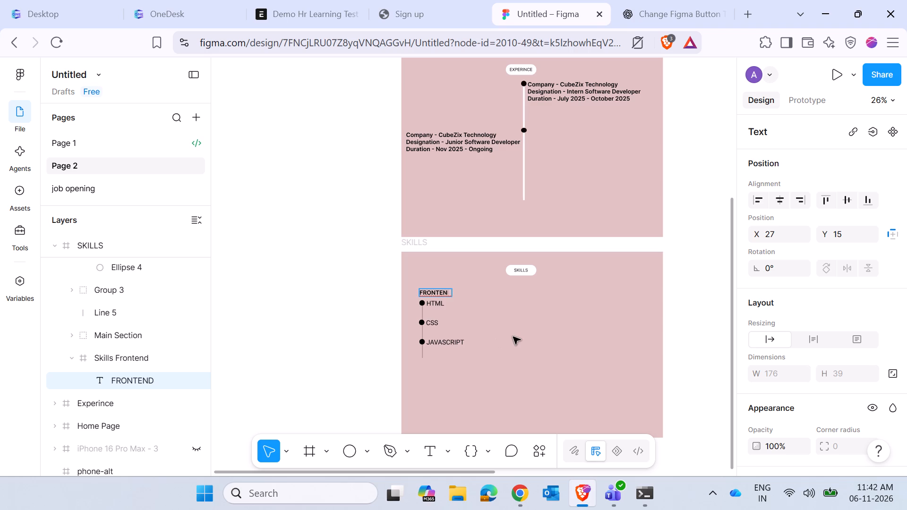
pyautogui.click(514, 337)
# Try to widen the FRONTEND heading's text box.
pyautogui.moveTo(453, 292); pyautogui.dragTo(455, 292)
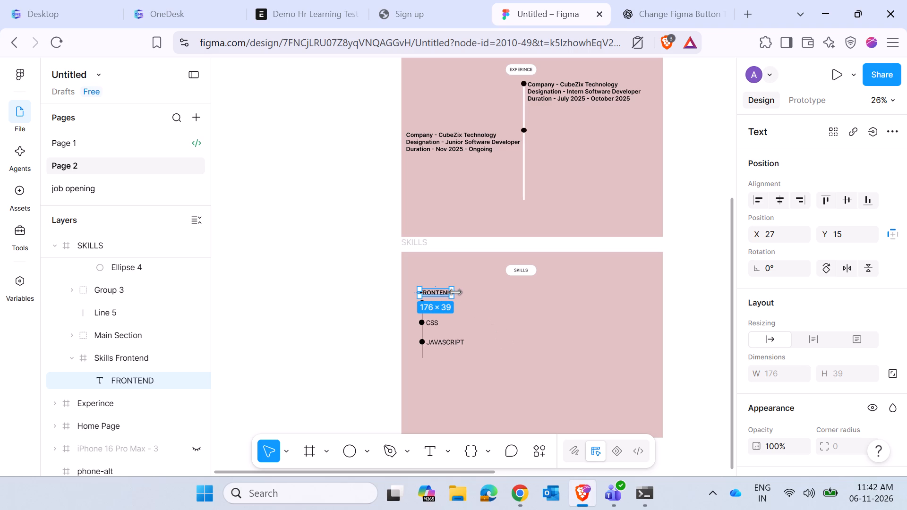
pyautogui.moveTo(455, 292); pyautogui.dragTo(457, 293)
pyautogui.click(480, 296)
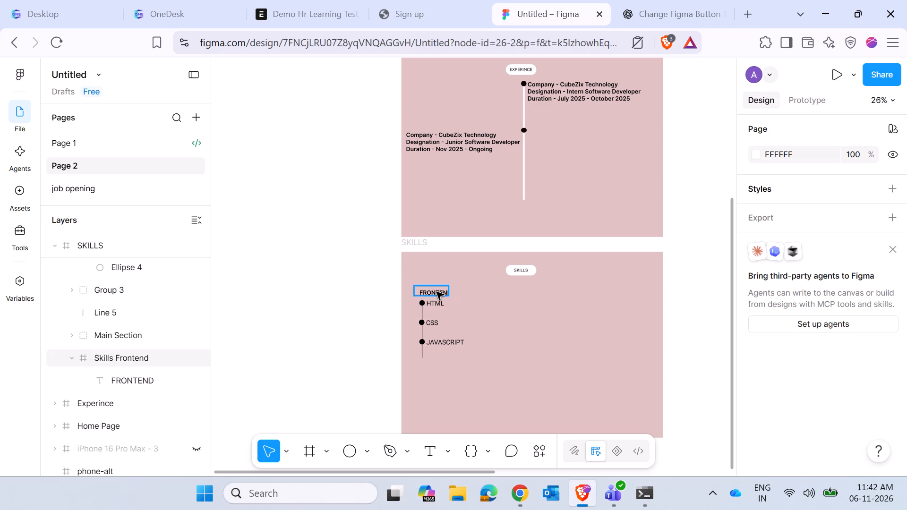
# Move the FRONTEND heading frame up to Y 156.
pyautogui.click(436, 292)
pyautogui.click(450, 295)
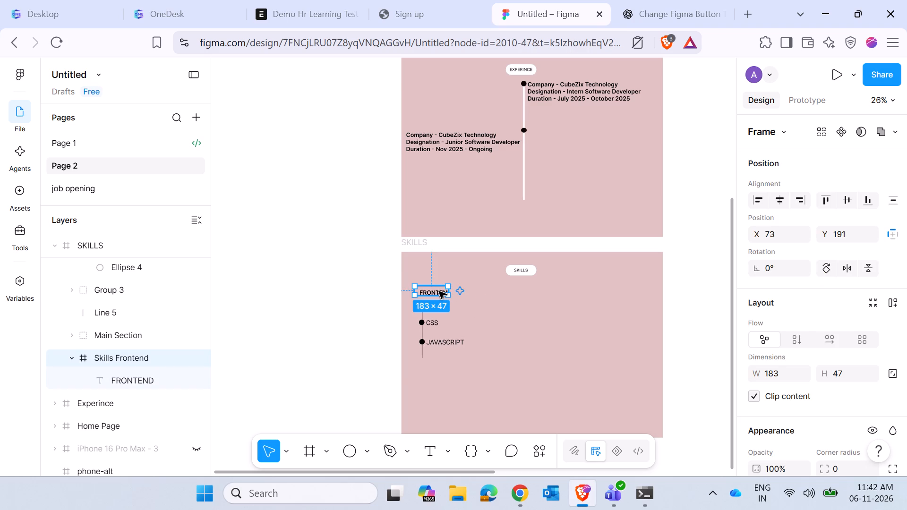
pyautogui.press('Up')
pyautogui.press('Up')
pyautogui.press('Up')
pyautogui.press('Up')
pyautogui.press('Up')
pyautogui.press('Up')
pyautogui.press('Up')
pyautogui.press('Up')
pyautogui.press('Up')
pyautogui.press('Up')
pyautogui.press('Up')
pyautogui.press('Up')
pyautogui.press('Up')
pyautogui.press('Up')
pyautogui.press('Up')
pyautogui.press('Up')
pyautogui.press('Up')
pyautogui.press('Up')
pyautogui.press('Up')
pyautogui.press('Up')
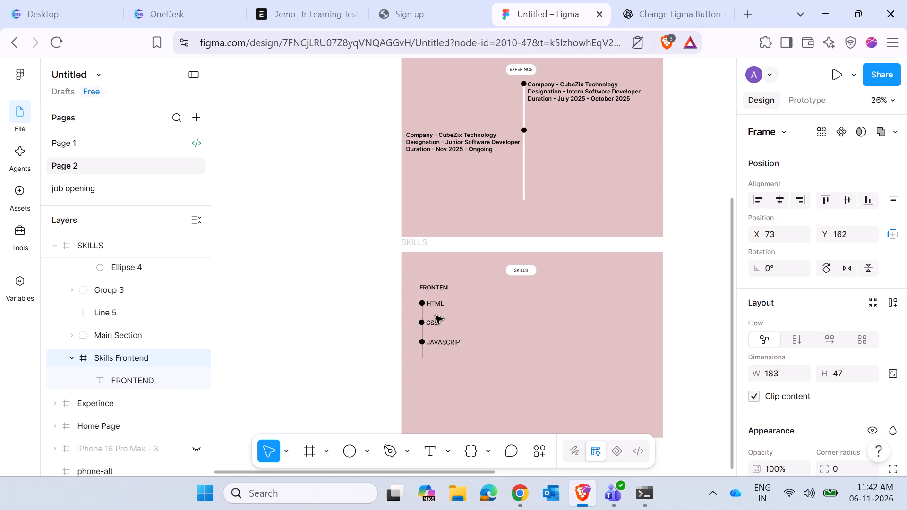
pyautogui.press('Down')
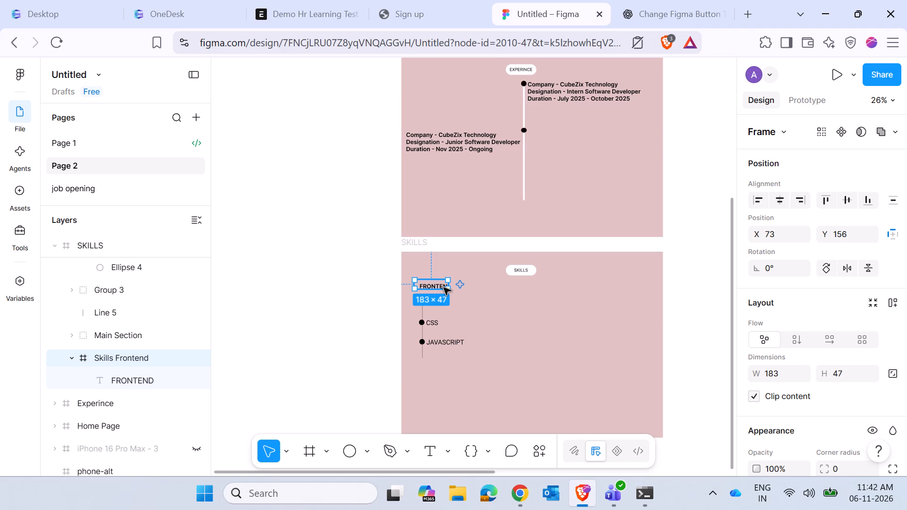
# Widen the FRONTEND heading frame to about 203 so that it fits the whole word.
pyautogui.click(450, 283)
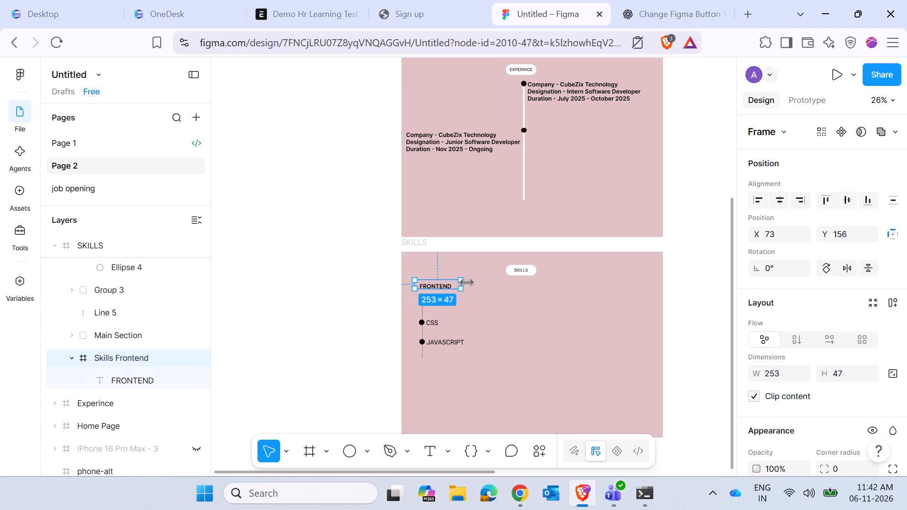
pyautogui.click(473, 297)
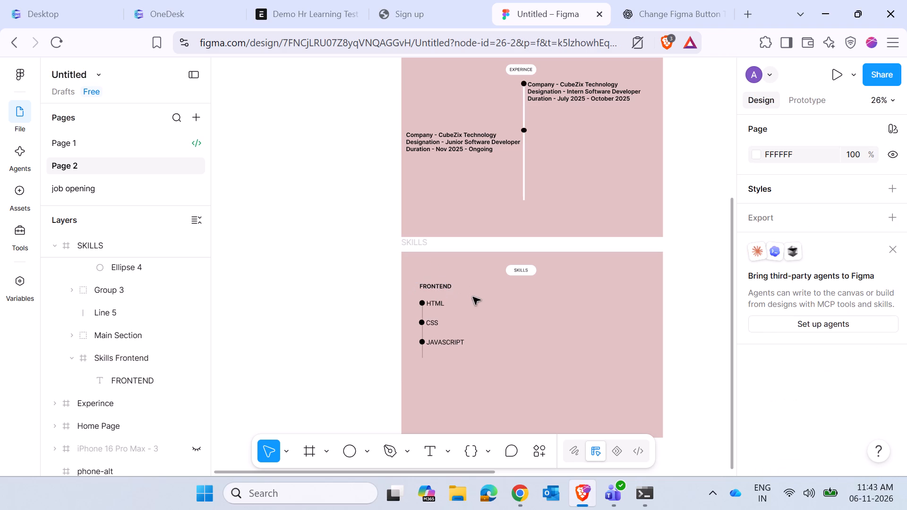
# Move the FRONTEND heading frame down to Y 187, just above the HTML bullet.
pyautogui.click(450, 286)
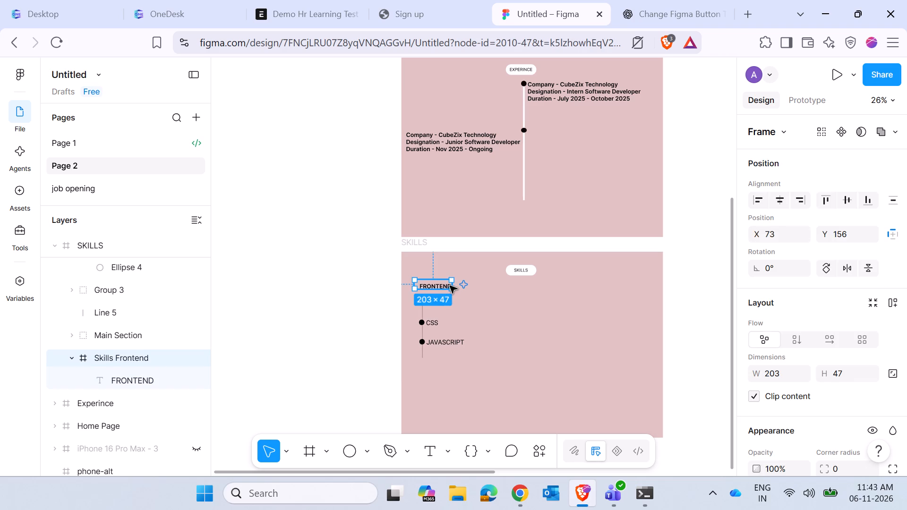
pyautogui.press('Down')
pyautogui.press('Down')
pyautogui.press('Down')
pyautogui.press('Down')
pyautogui.press('Down')
pyautogui.press('Down')
pyautogui.press('Down')
pyautogui.press('Down')
pyautogui.press('Down')
pyautogui.press('Down')
pyautogui.press('Down')
pyautogui.press('Down')
pyautogui.press('Down')
pyautogui.press('Down')
pyautogui.press('Down')
pyautogui.press('Down')
pyautogui.press('Down')
pyautogui.press('Down')
pyautogui.press('Down')
pyautogui.press('Down')
pyautogui.press('Down')
pyautogui.press('Down')
pyautogui.press('Down')
pyautogui.press('Down')
pyautogui.press('Down')
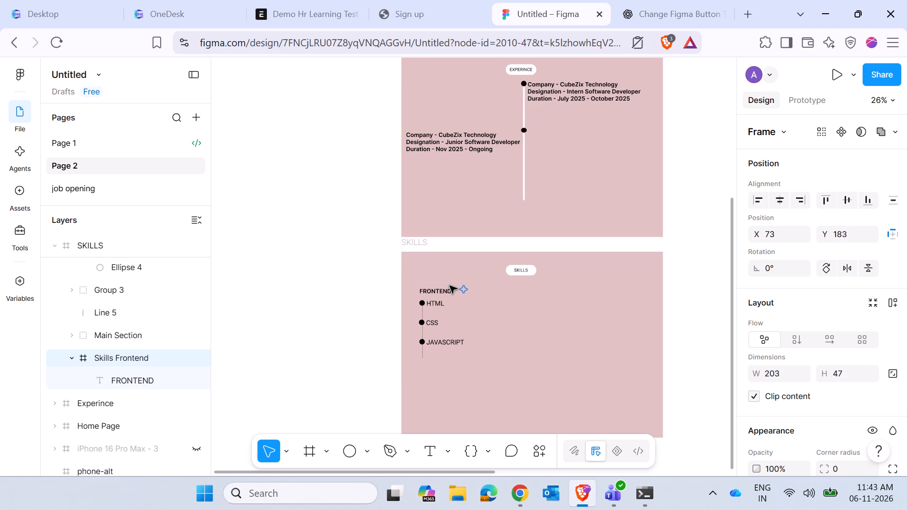
pyautogui.press('Up')
pyautogui.press('Up')
pyautogui.click(539, 368)
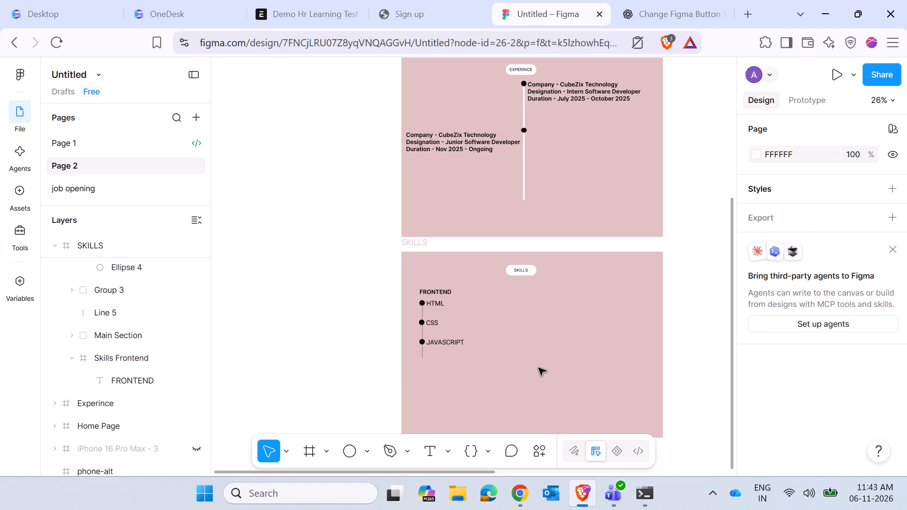
# Duplicate the FRONTEND heading with its three bullet groups, without the line, as a second column at about X 439.
pyautogui.moveTo(495, 369); pyautogui.dragTo(433, 279)
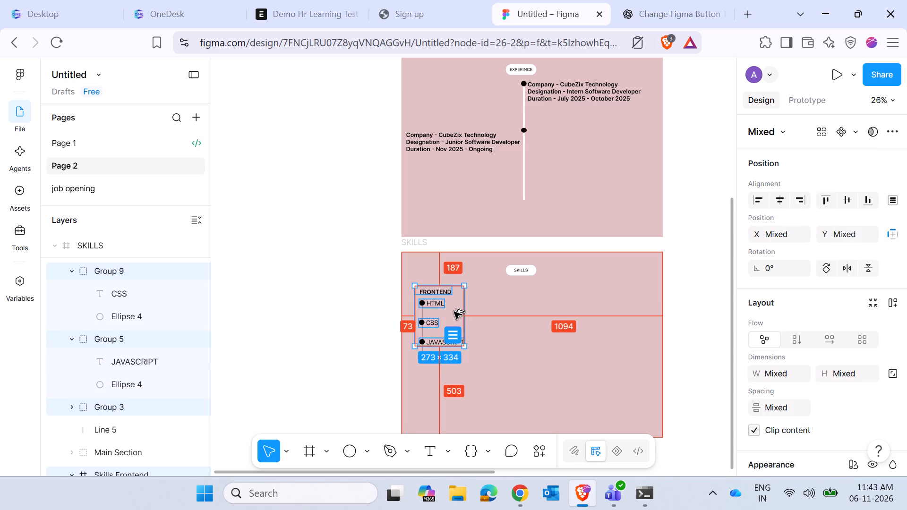
pyautogui.keyDown('alt'); pyautogui.moveTo(446, 313); pyautogui.dragTo(505, 314); pyautogui.keyUp('alt')
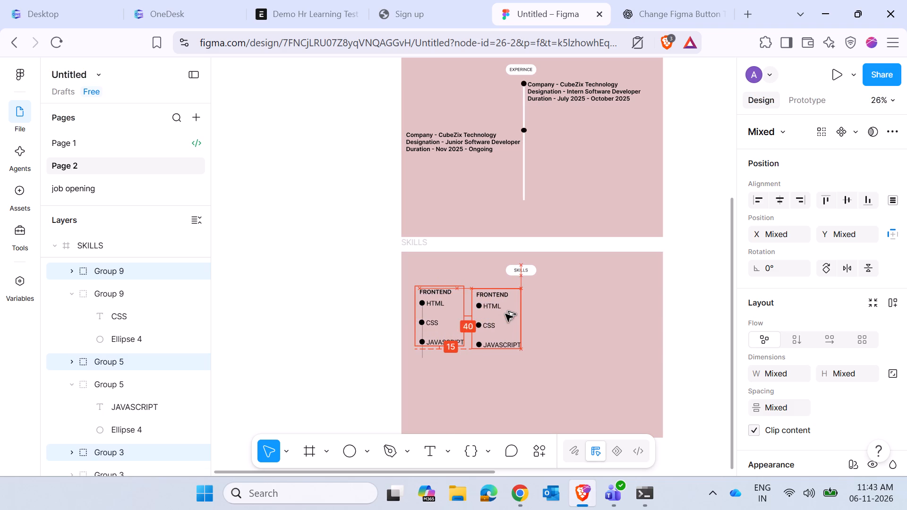
pyautogui.keyDown('alt'); pyautogui.moveTo(505, 314); pyautogui.dragTo(512, 313); pyautogui.keyUp('alt')
pyautogui.keyDown('alt'); pyautogui.moveTo(512, 313); pyautogui.dragTo(523, 313); pyautogui.keyUp('alt')
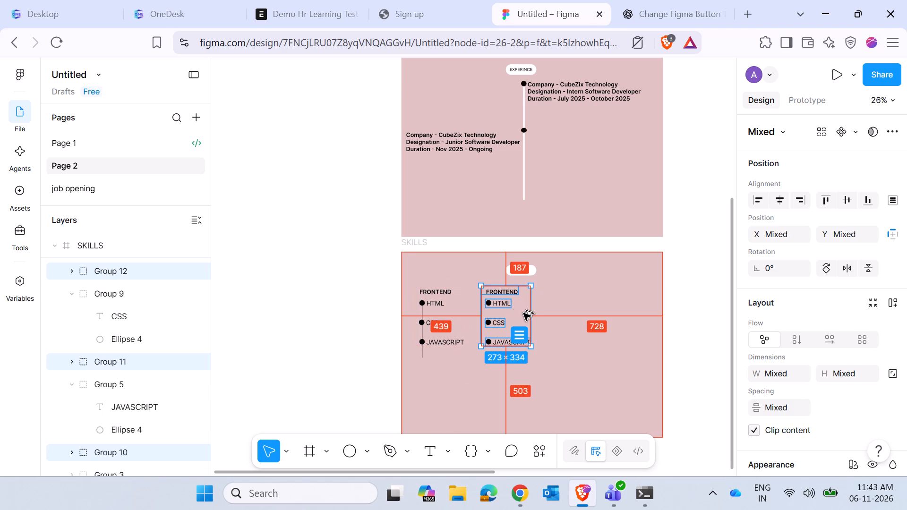
# Duplicate the second column's heading and bullet groups as a third column at about X 829, level with the others.
pyautogui.keyDown('alt'); pyautogui.moveTo(523, 313); pyautogui.dragTo(590, 314); pyautogui.keyUp('alt')
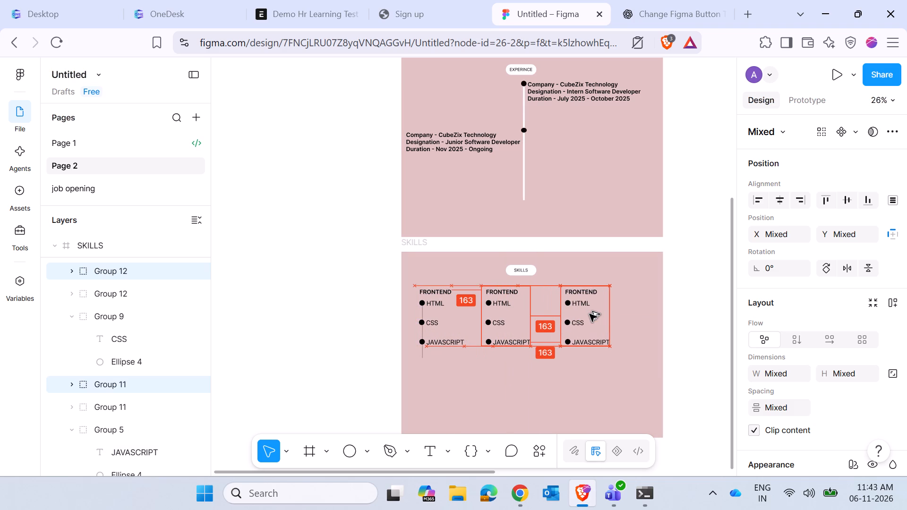
pyautogui.keyDown('alt'); pyautogui.moveTo(590, 314); pyautogui.dragTo(582, 314); pyautogui.keyUp('alt')
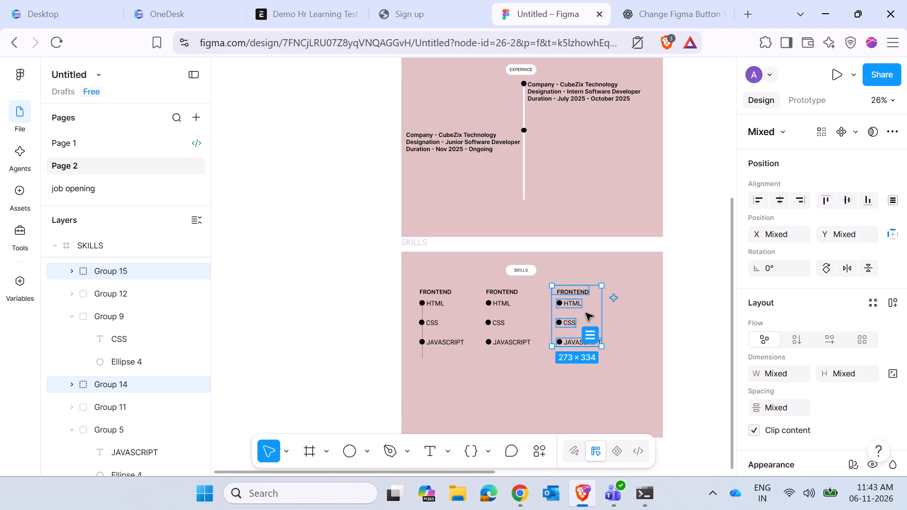
pyautogui.click(639, 375)
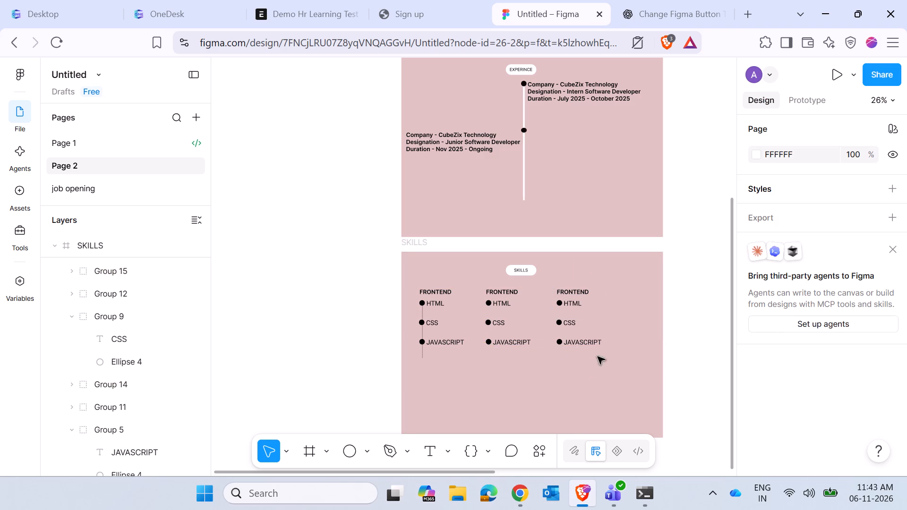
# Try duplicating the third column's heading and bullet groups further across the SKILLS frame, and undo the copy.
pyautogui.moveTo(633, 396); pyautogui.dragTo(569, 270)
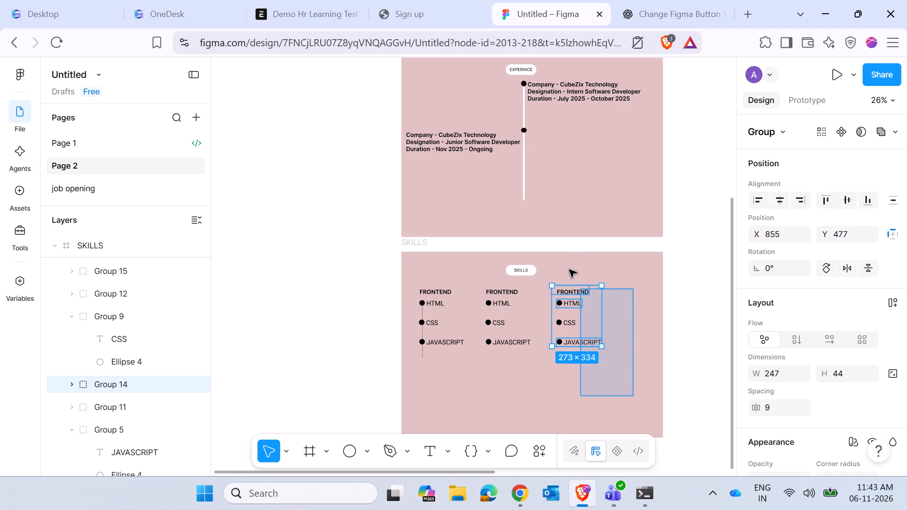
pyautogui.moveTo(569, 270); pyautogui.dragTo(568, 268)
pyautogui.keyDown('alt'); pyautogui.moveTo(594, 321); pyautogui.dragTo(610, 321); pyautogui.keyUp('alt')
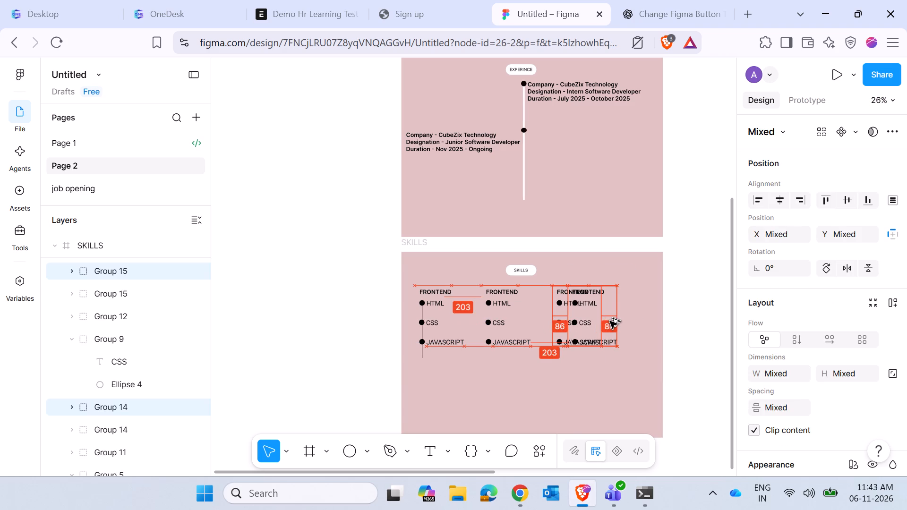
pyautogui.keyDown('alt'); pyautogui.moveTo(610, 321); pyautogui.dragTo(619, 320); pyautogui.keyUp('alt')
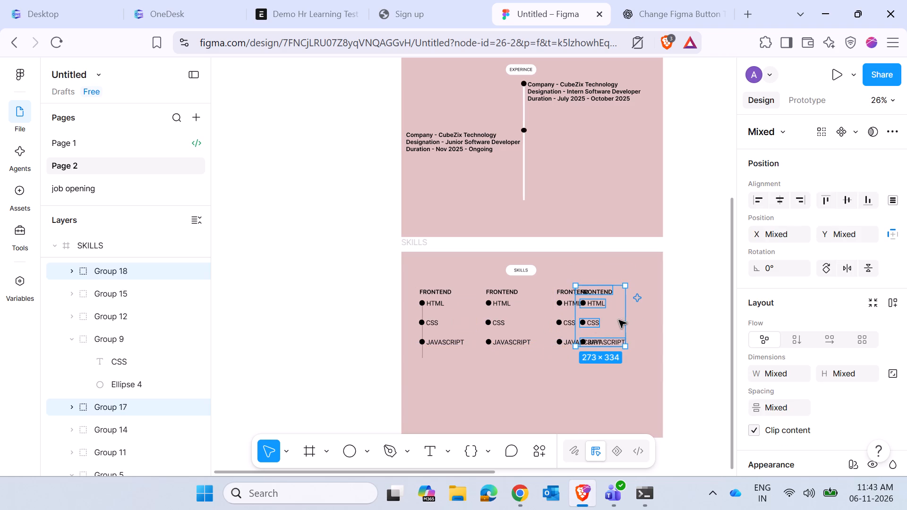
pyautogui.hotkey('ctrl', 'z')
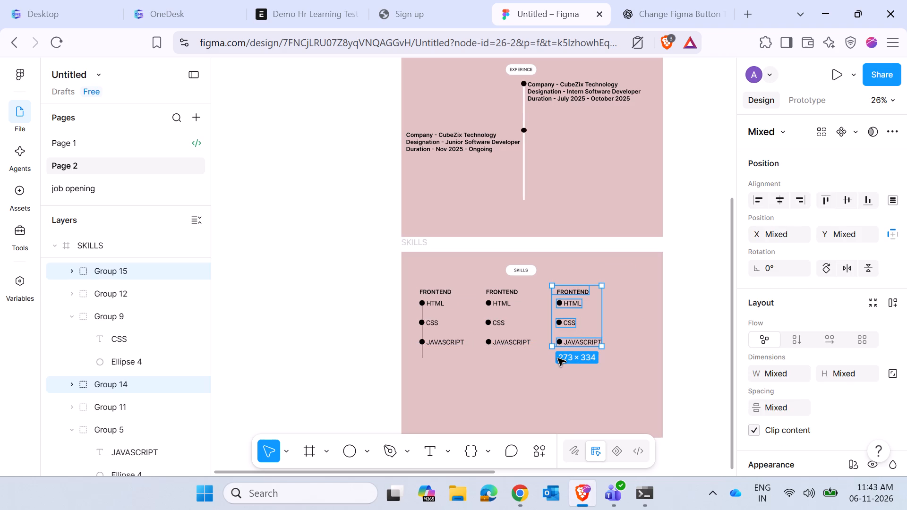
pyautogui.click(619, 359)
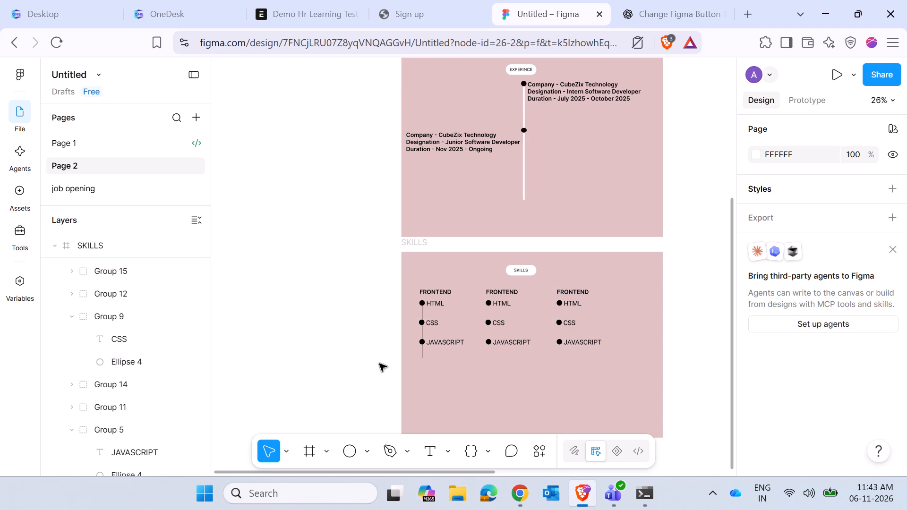
# Examine the SKILLS frame's layer list to see which column and bullet each group belongs to.
pyautogui.scroll(2, 78, 321)
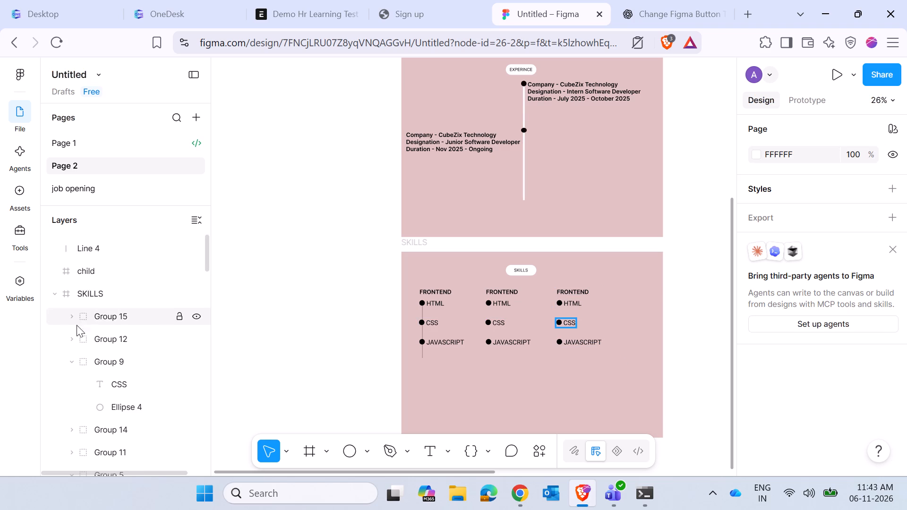
pyautogui.click(73, 359)
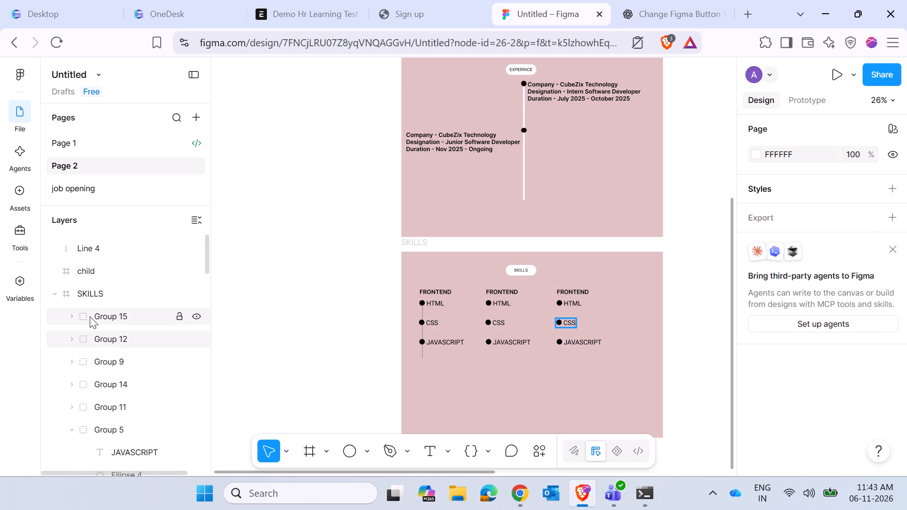
pyautogui.click(94, 314)
pyautogui.click(109, 341)
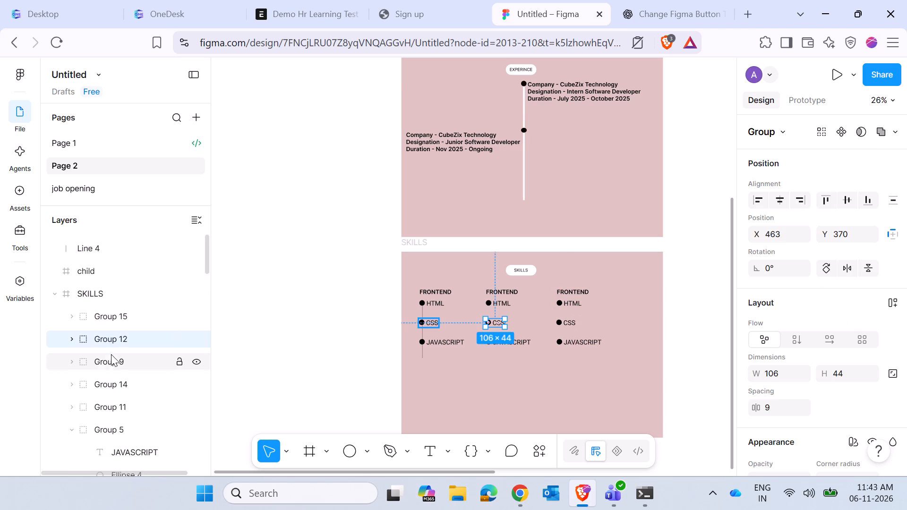
pyautogui.click(113, 366)
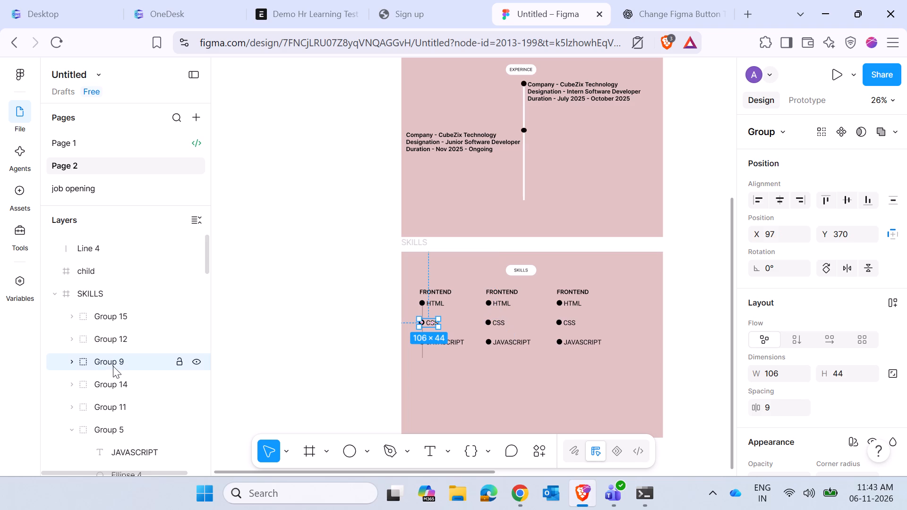
pyautogui.click(115, 383)
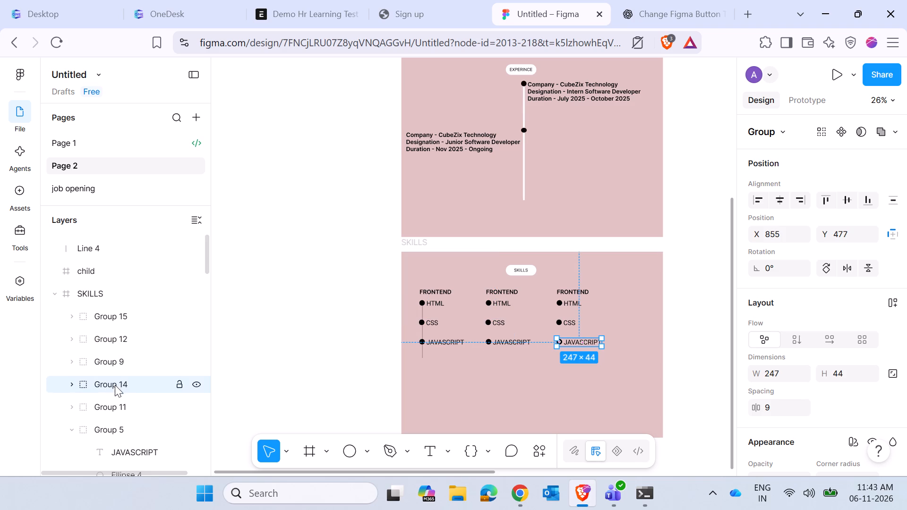
pyautogui.scroll(-1, 115, 400)
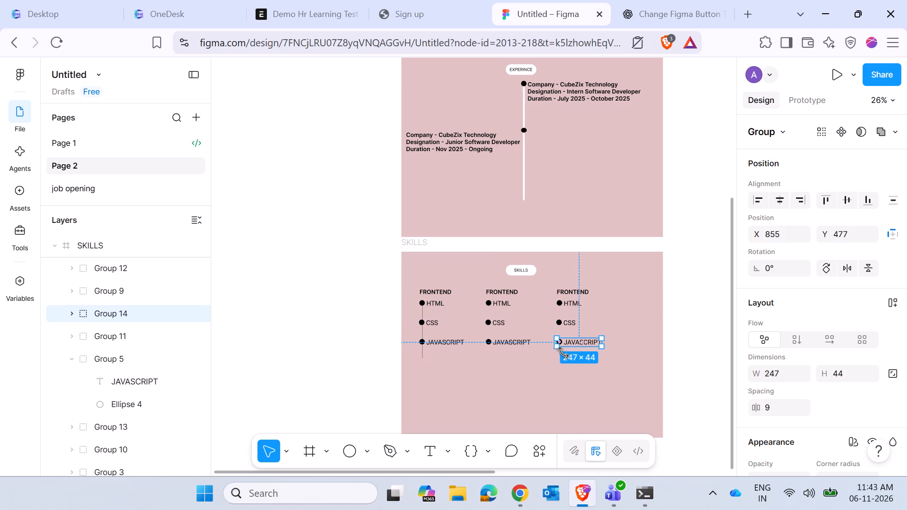
# Undo the duplicated second and third columns, keeping only the original FRONTEND column with its line.
pyautogui.click(563, 353)
pyautogui.hotkey('ctrl', 'z')
pyautogui.hotkey('ctrl', 'z')
pyautogui.hotkey('ctrl', 'z')
pyautogui.hotkey('ctrl', 'z')
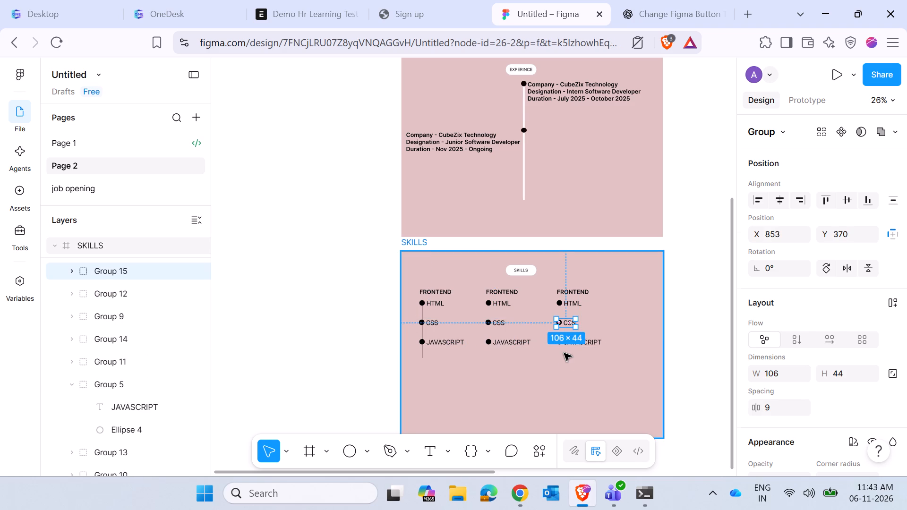
pyautogui.hotkey('ctrl', 'z')
pyautogui.hotkey('ctrl', 'z')
pyautogui.hotkey('ctrl', 'z')
pyautogui.hotkey('ctrl', 'z')
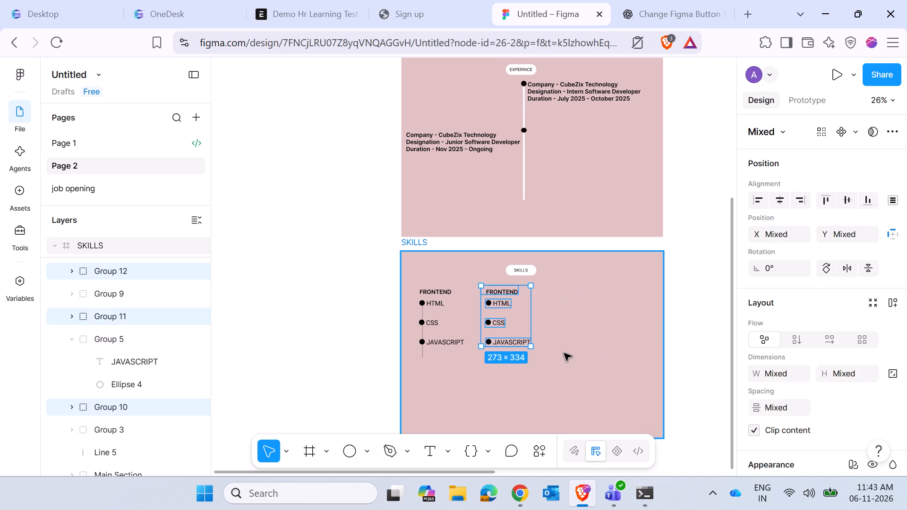
pyautogui.hotkey('ctrl', 'z')
pyautogui.click(561, 357)
# Group the FRONTEND heading, its three bullet groups and the vertical line into one group.
pyautogui.moveTo(470, 360); pyautogui.dragTo(469, 360)
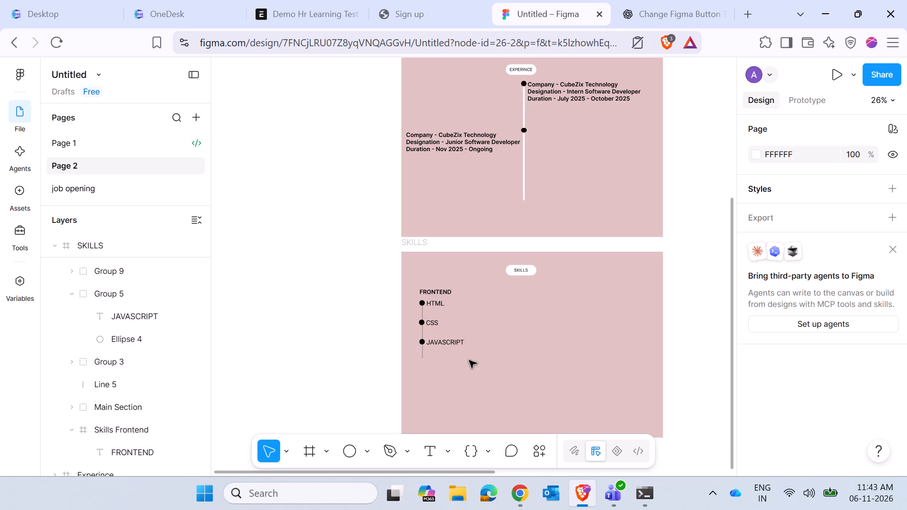
pyautogui.moveTo(469, 360); pyautogui.dragTo(415, 264)
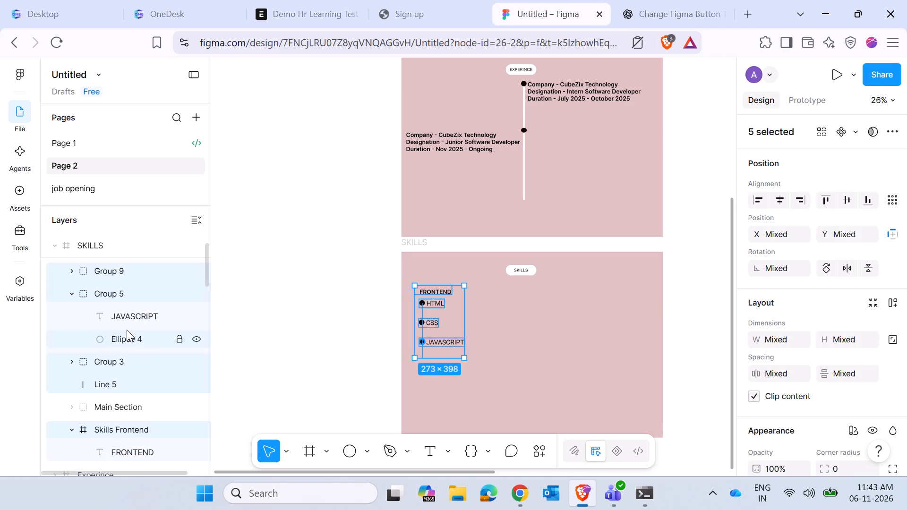
pyautogui.hotkey('ctrl', 'g')
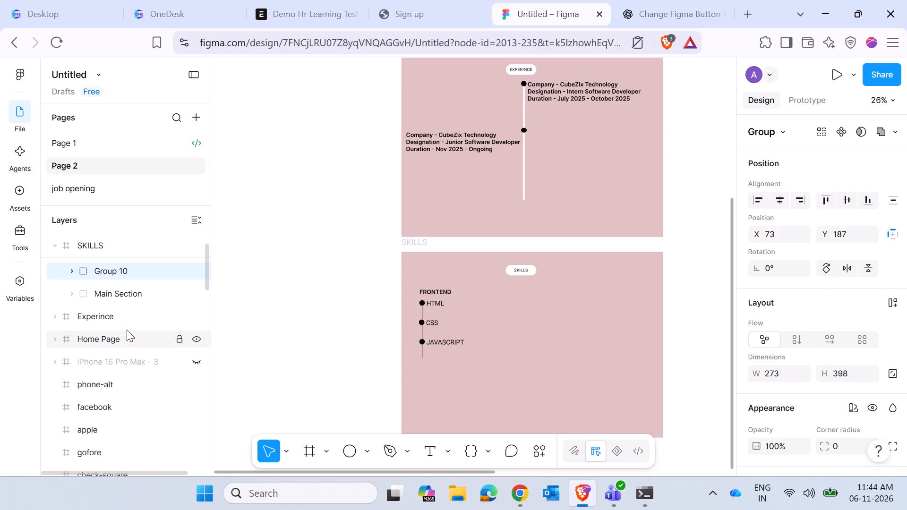
# Rename the new column group as FRONTEND.
pyautogui.scroll(1, 127, 330)
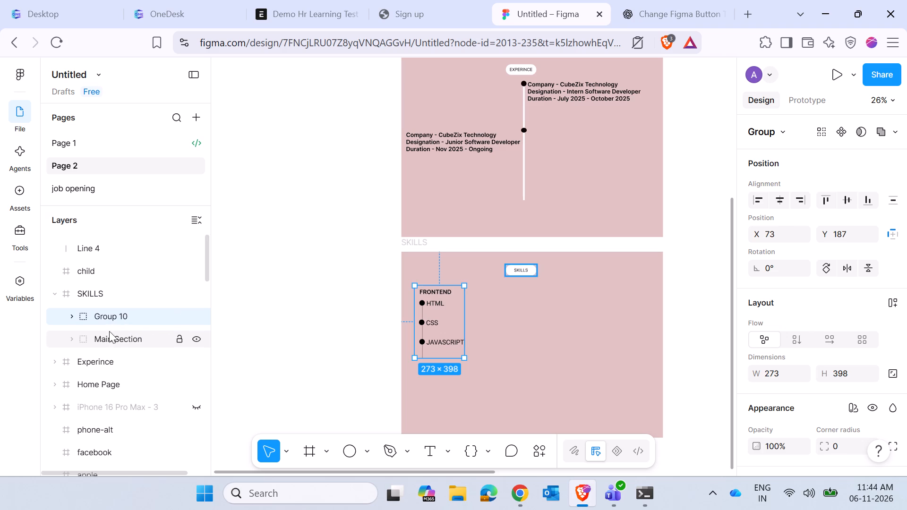
pyautogui.tripleClick(107, 314)
pyautogui.write('FRI')
pyautogui.hotkey('shift', 'BackSpace')
pyautogui.write('ONT')
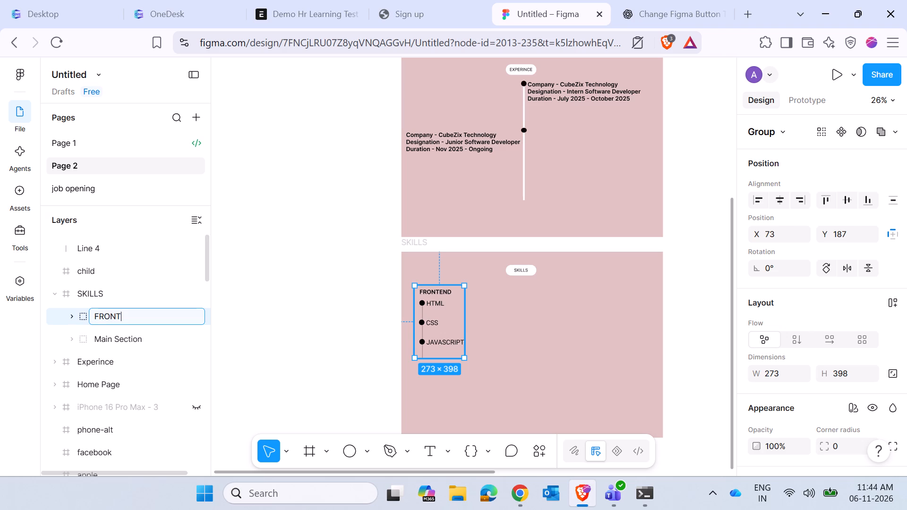
pyautogui.write('END')
pyautogui.press('Return')
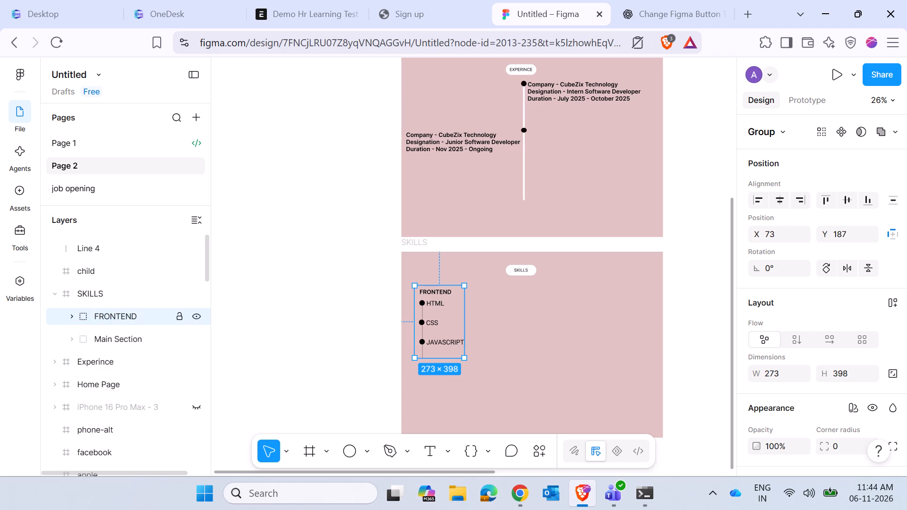
# Duplicate the FRONTEND group twice as second and third columns, spaced 176 apart, with the third at X 971 and roughly level.
pyautogui.keyDown('alt'); pyautogui.moveTo(434, 329); pyautogui.dragTo(436, 328); pyautogui.keyUp('alt')
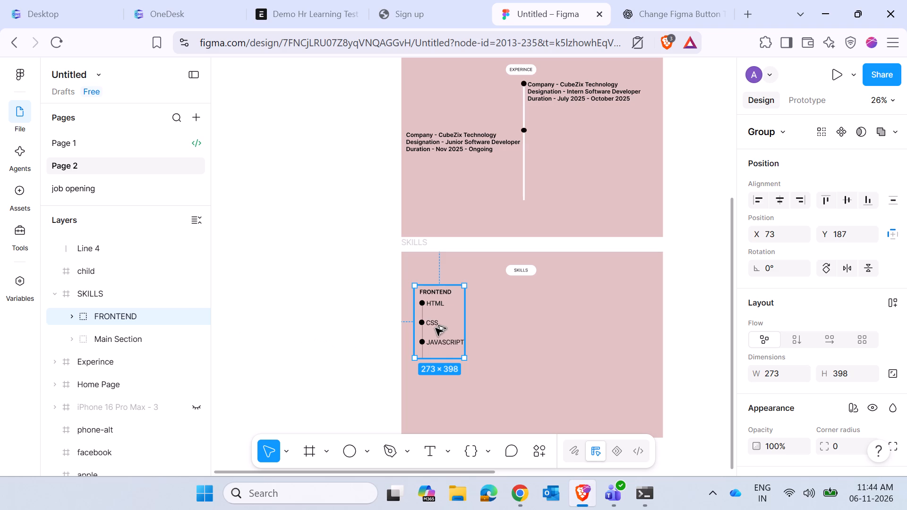
pyautogui.keyDown('alt'); pyautogui.moveTo(436, 328); pyautogui.dragTo(514, 329); pyautogui.keyUp('alt')
pyautogui.keyDown('alt'); pyautogui.moveTo(518, 327); pyautogui.dragTo(602, 327); pyautogui.keyUp('alt')
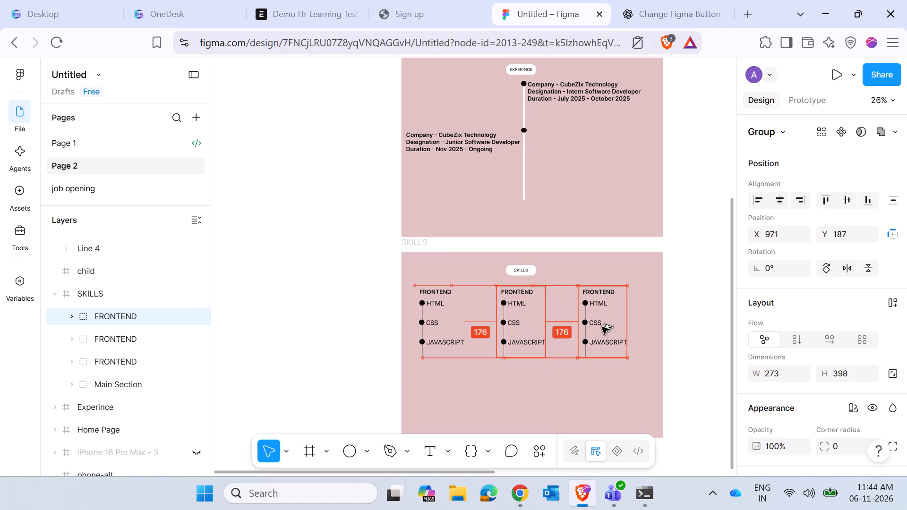
pyautogui.keyDown('alt'); pyautogui.moveTo(602, 327); pyautogui.dragTo(599, 330); pyautogui.keyUp('alt')
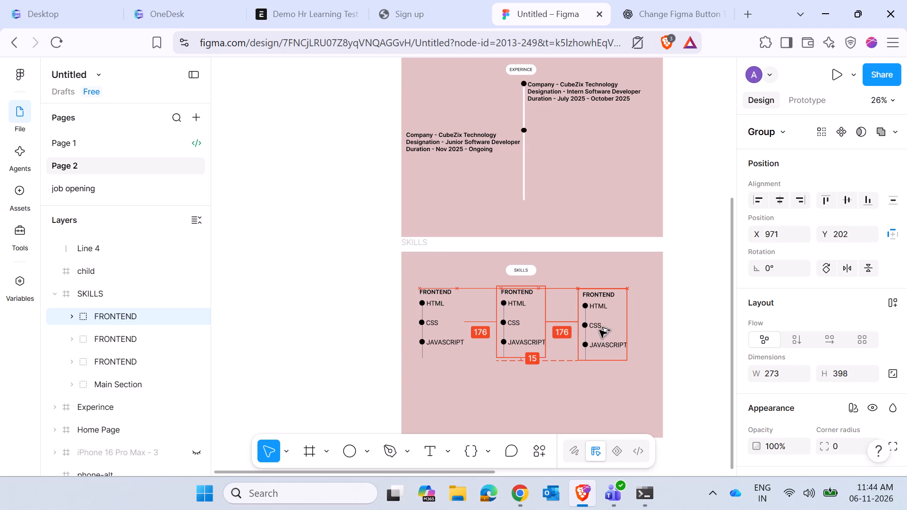
pyautogui.keyDown('alt'); pyautogui.moveTo(599, 330); pyautogui.dragTo(599, 328); pyautogui.keyUp('alt')
pyautogui.click(599, 393)
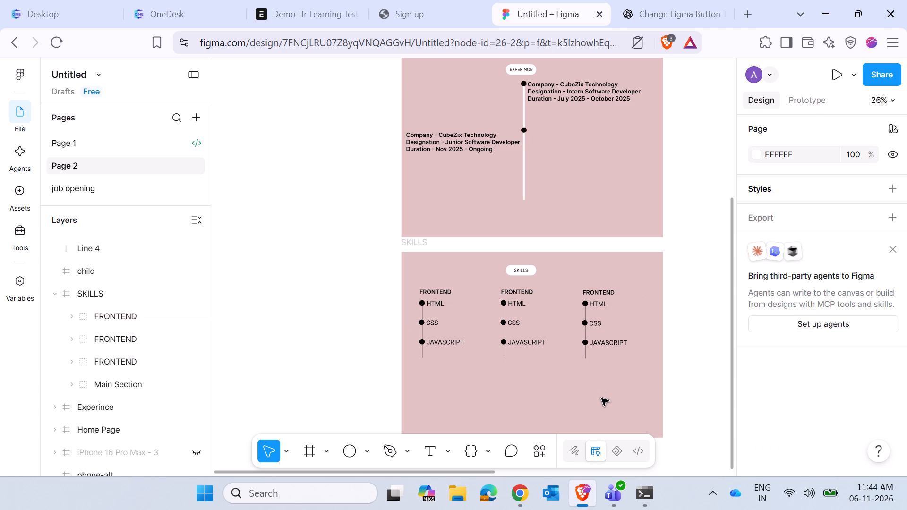
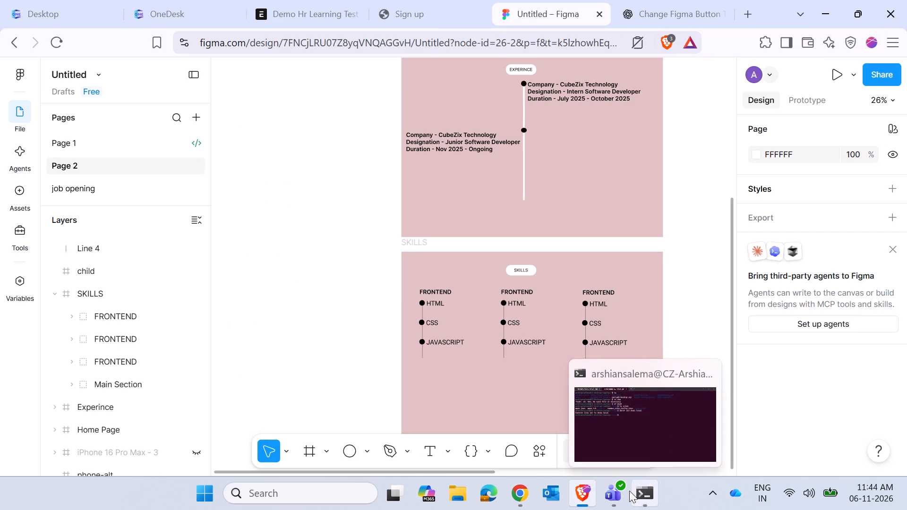
# Change the second column's heading text in the SKILLS frame to BACKEND.
pyautogui.click(495, 365)
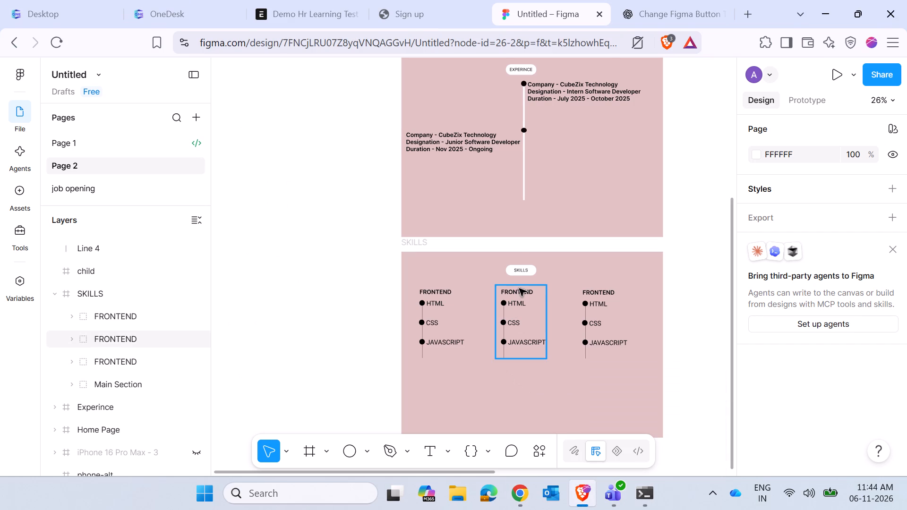
pyautogui.click(519, 289)
pyautogui.tripleClick(519, 290)
pyautogui.tripleClick(519, 290)
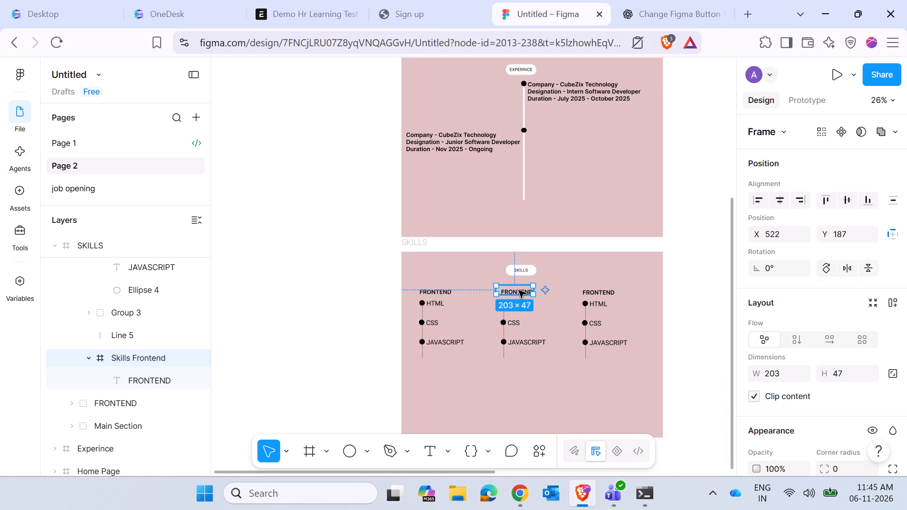
pyautogui.click(519, 290)
pyautogui.write('BACK')
pyautogui.write('END')
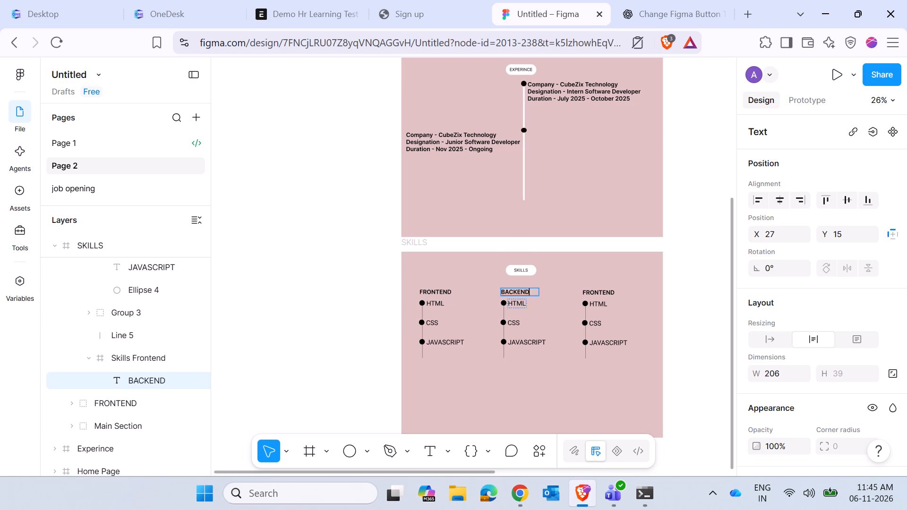
# Replace the HTML bullet label in the BACKEND column with PYTHON.
pyautogui.tripleClick(517, 305)
pyautogui.write('PYTHOIN')
pyautogui.press('BackSpace')
pyautogui.press('BackSpace')
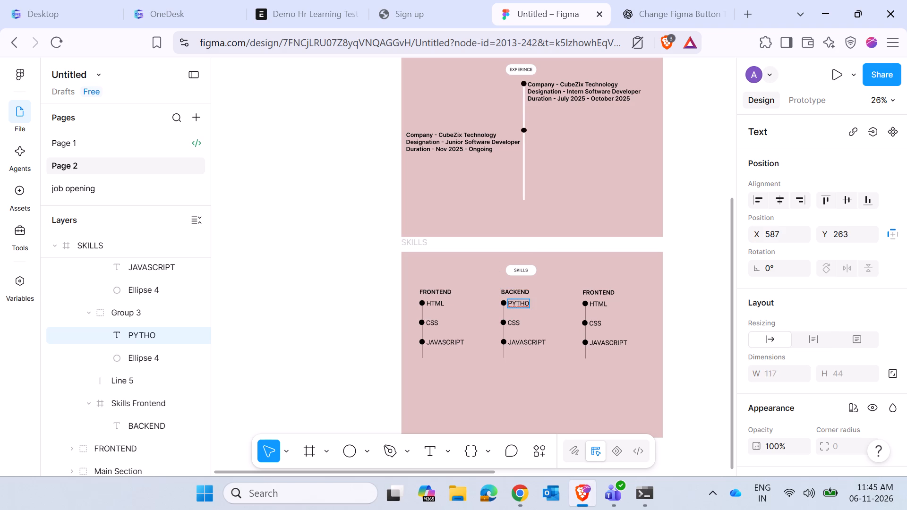
pyautogui.hotkey('shift', 'n')
# Open the CSS bullet label in the BACKEND column for text editing.
pyautogui.tripleClick(517, 323)
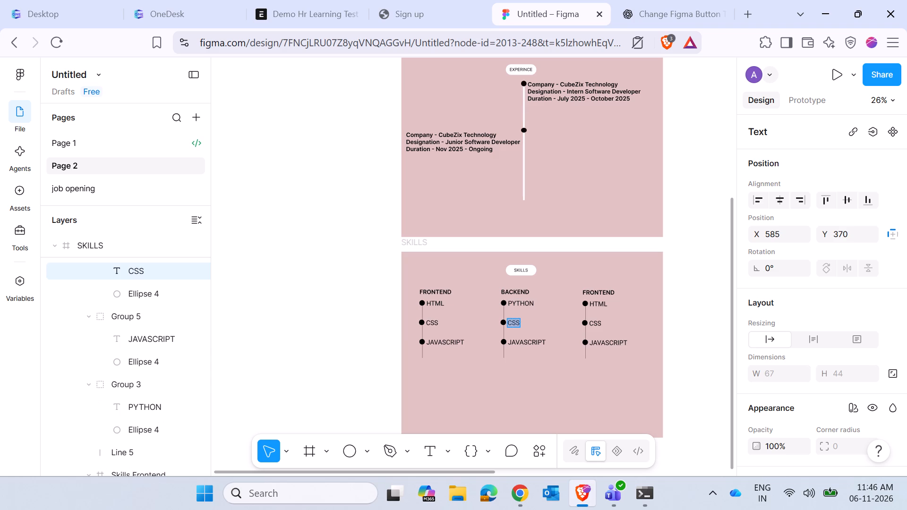
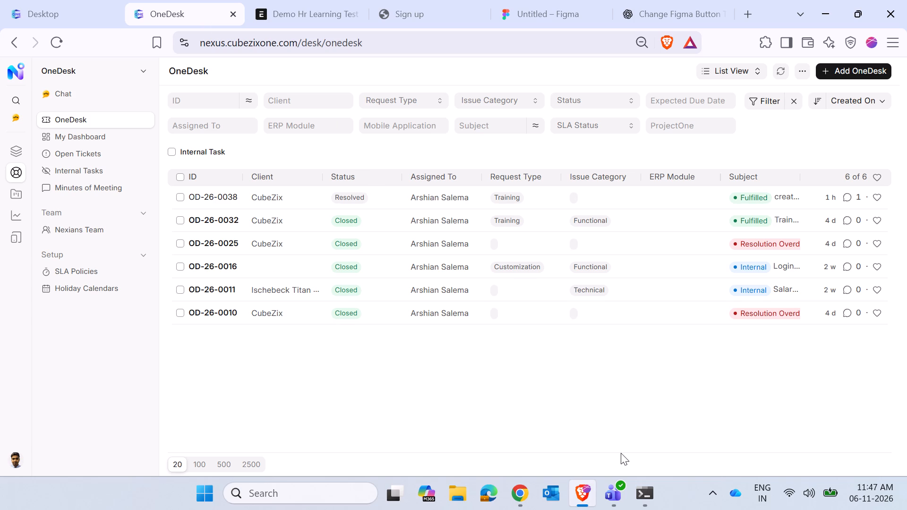
# Switch back to the Untitled Figma file and replace the CSS bullet label in the BACKEND column with NODE JS.
pyautogui.click(590, 0)
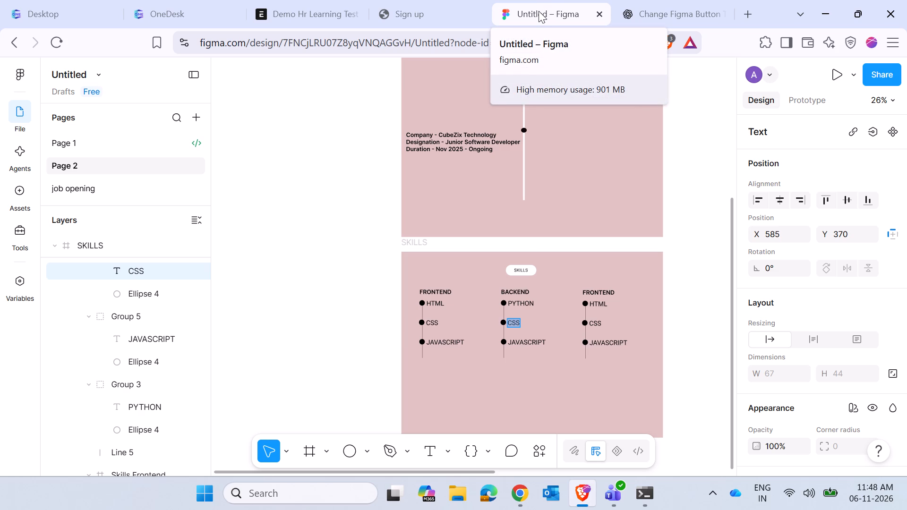
pyautogui.scroll(12, 520, 317)
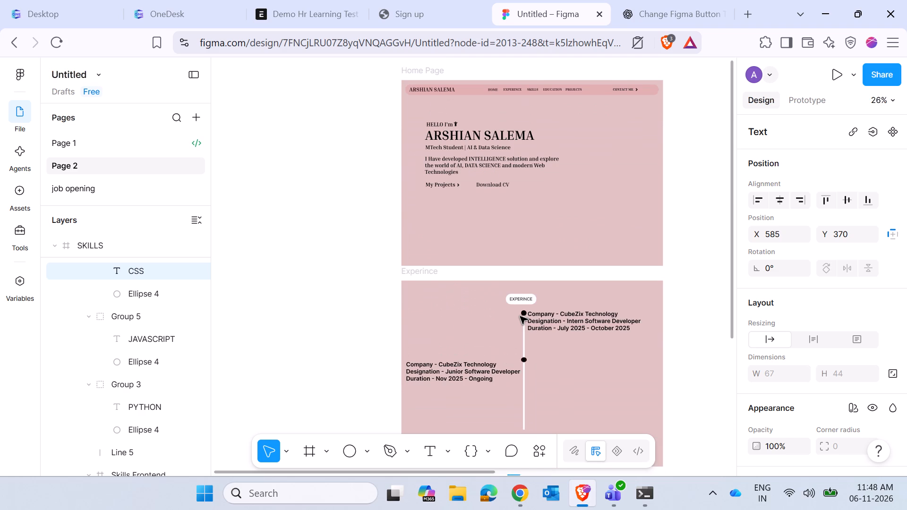
pyautogui.scroll(1, 520, 316)
pyautogui.scroll(-2, 520, 309)
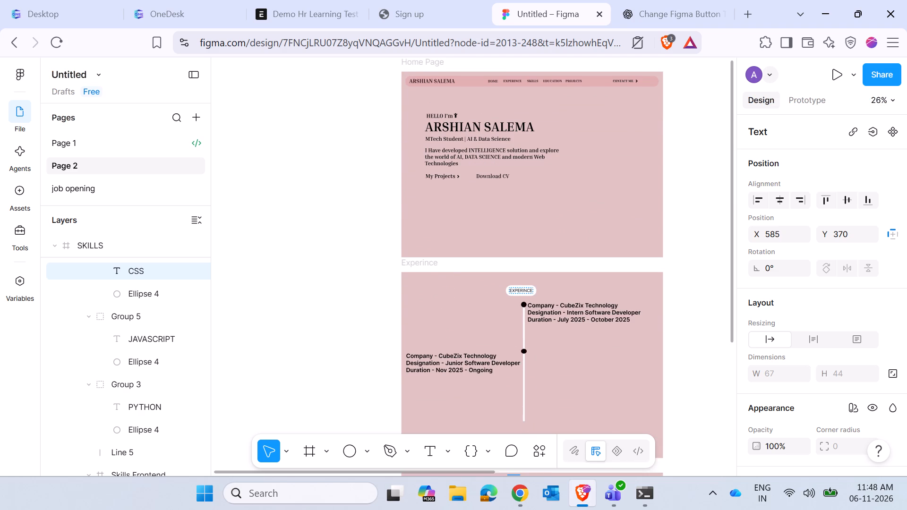
pyautogui.scroll(-9, 520, 309)
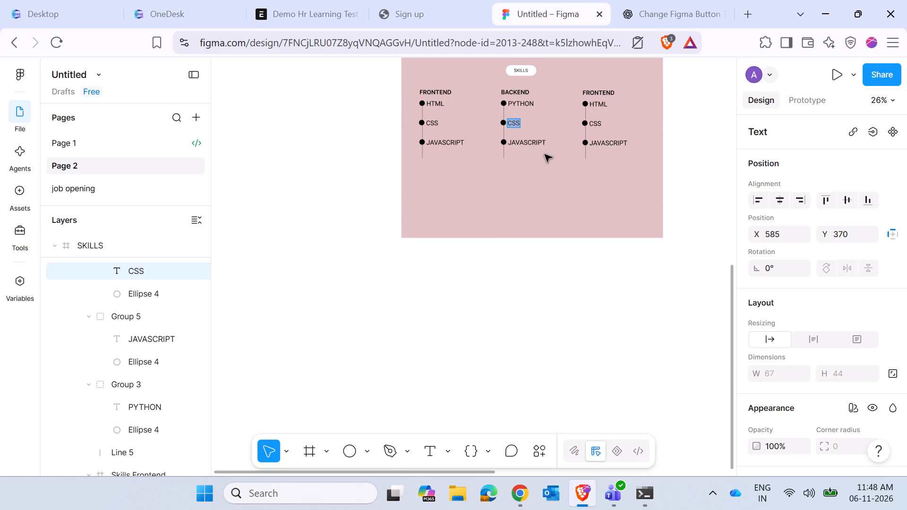
pyautogui.tripleClick(513, 127)
pyautogui.click(513, 116)
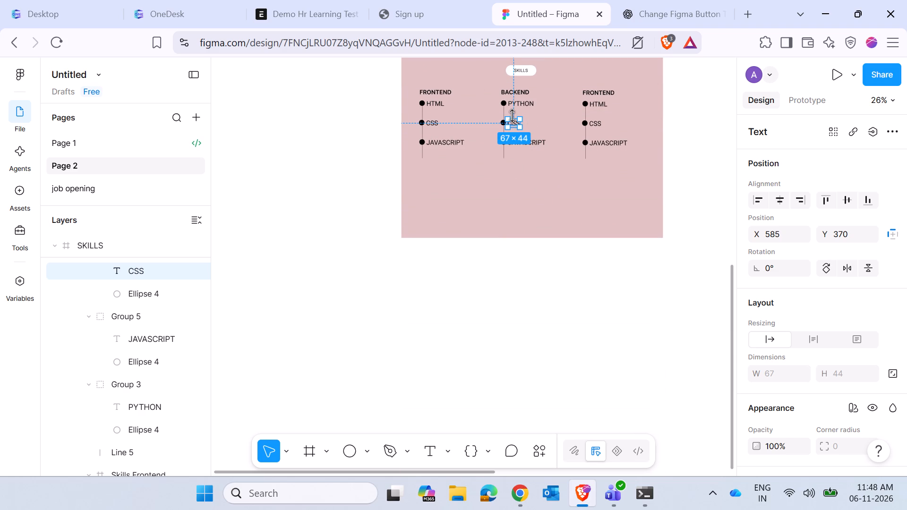
pyautogui.tripleClick(513, 124)
pyautogui.hotkey('shift', 'v')
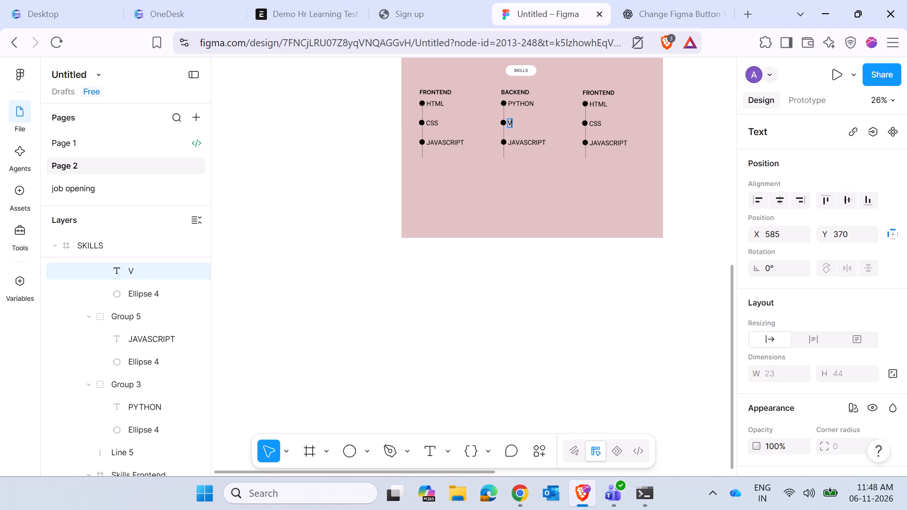
pyautogui.hotkey('shift', 'BackSpace')
pyautogui.write('NODE')
pyautogui.press('space')
pyautogui.write('JS')
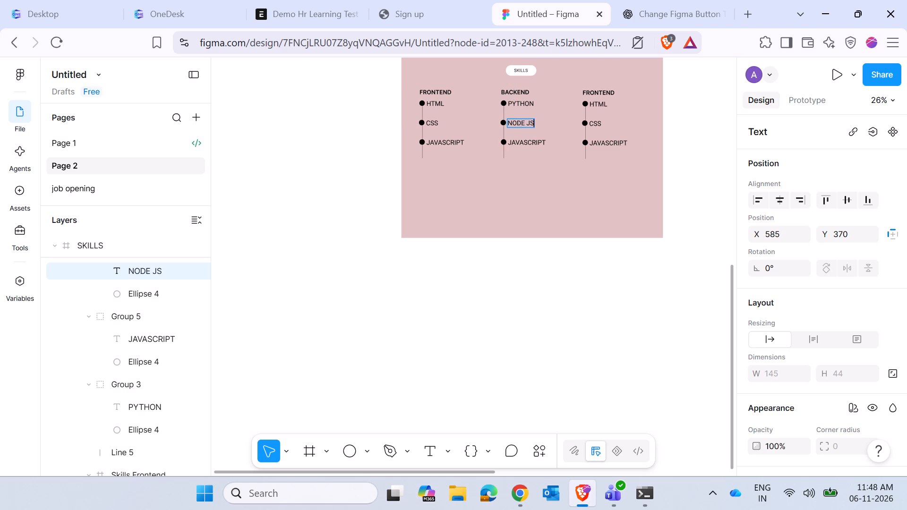
# Replace the JAVASCRIPT bullet label in the BACKEND column of the SKILLS frame with EXPRESS JS.
pyautogui.tripleClick(524, 144)
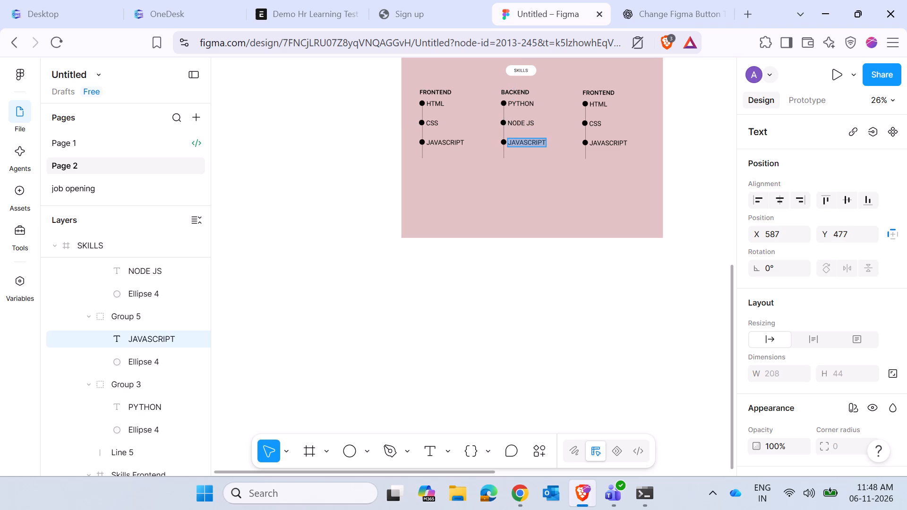
pyautogui.write('EXPRESS JS')
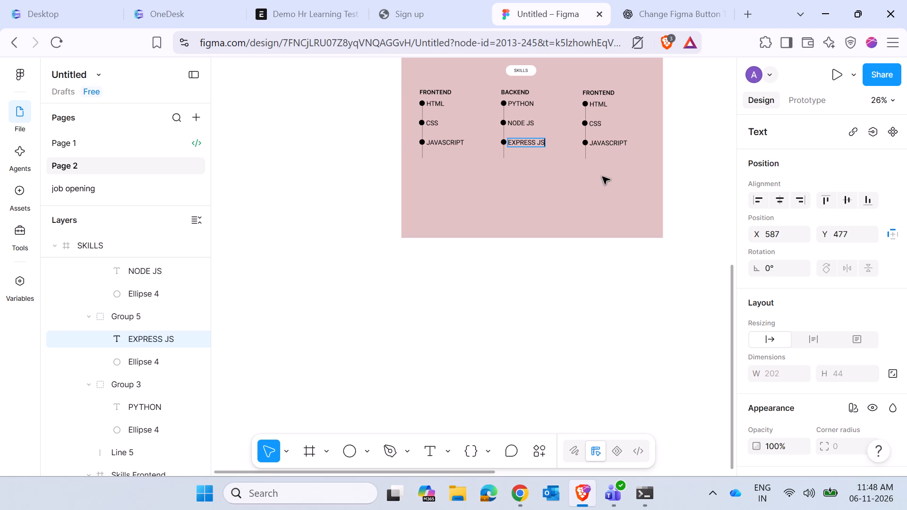
pyautogui.click(602, 177)
# Change the third column's heading text in the SKILLS frame from FRONTEND to DATABASE.
pyautogui.tripleClick(594, 91)
pyautogui.tripleClick(594, 91)
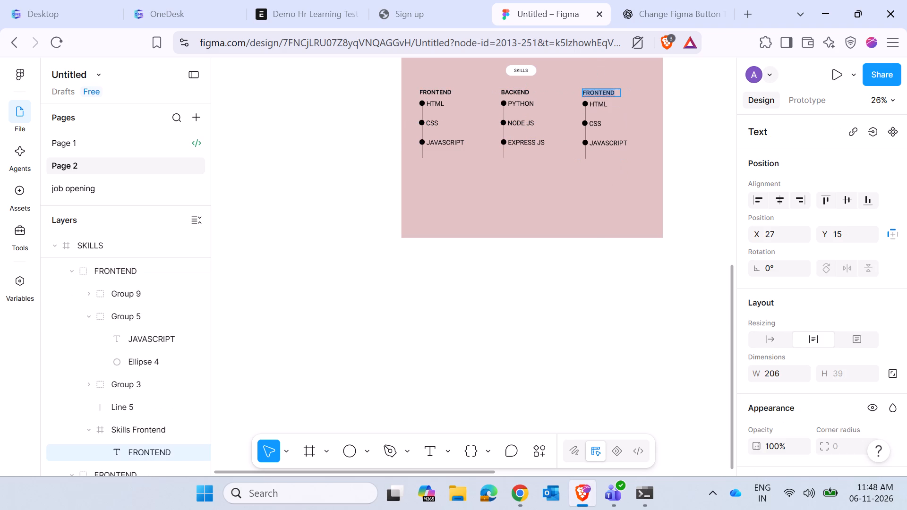
pyautogui.write('DA')
pyautogui.write('TA')
pyautogui.write('BASE')
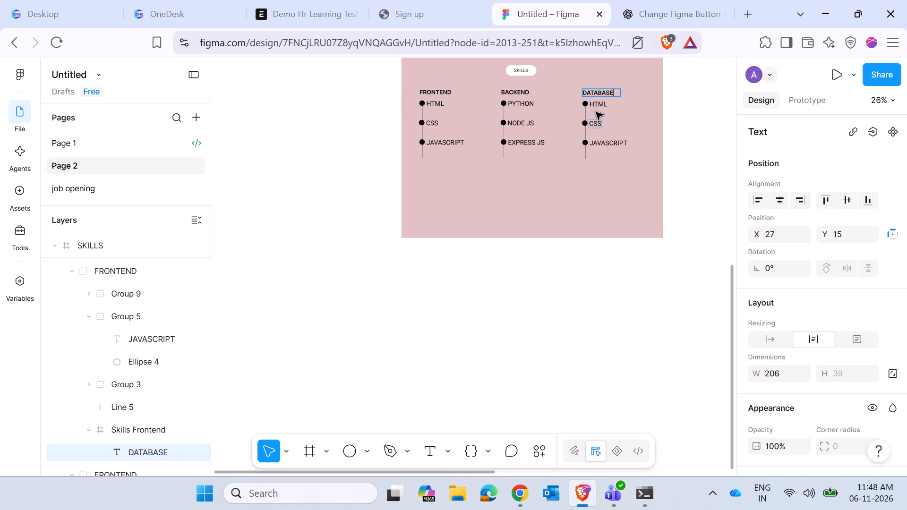
# Replace the HTML bullet label in the DATABASE column with MY SQL.
pyautogui.tripleClick(597, 104)
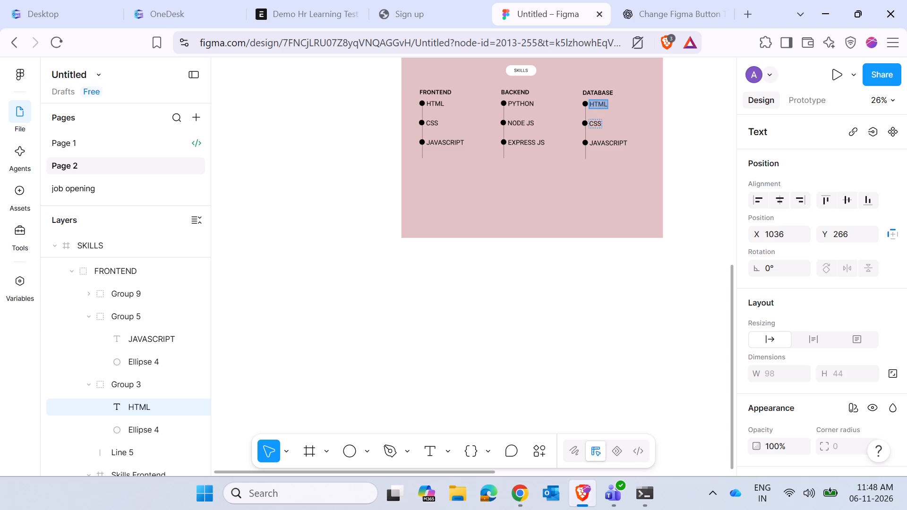
pyautogui.write('MY SQL')
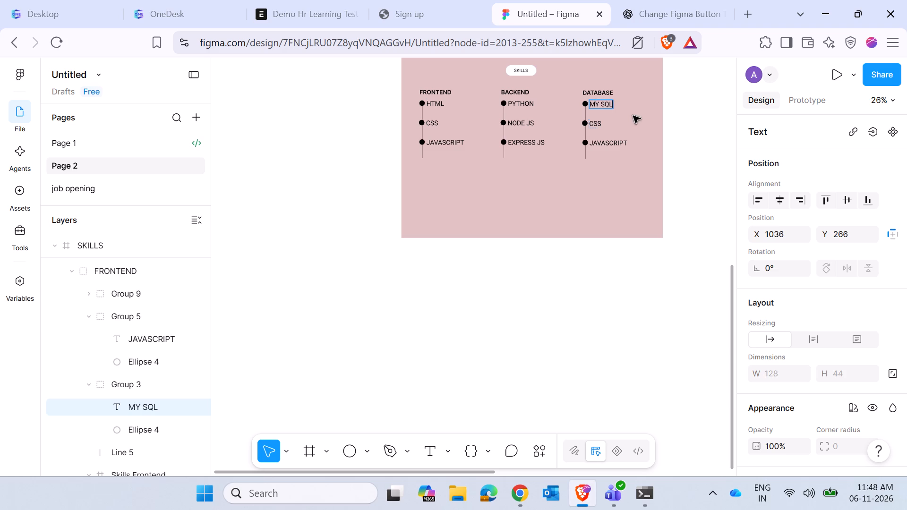
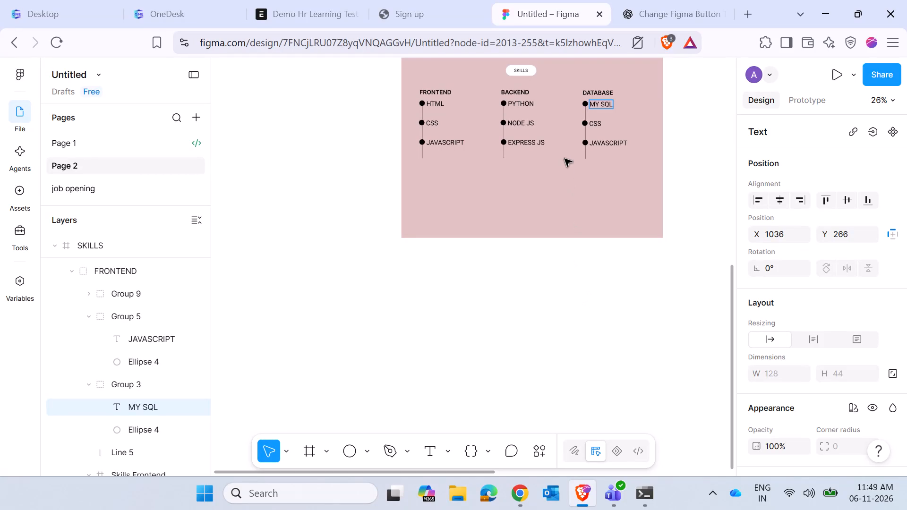
# Replace the MY SQL bullet label in the DATABASE column of the SKILLS frame with SQL.
pyautogui.tripleClick(597, 106)
pyautogui.write('SQL')
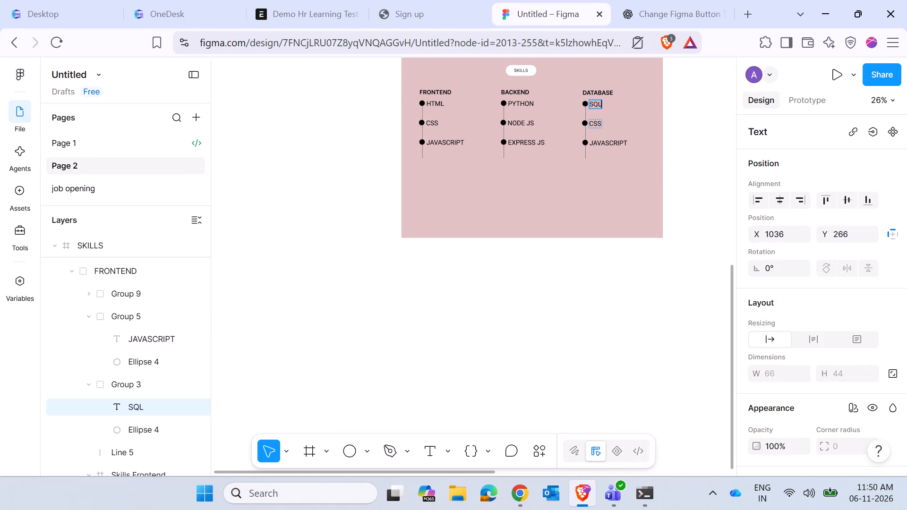
# Replace the CSS bullet label in the DATABASE column with MONGO DB.
pyautogui.tripleClick(597, 120)
pyautogui.write('MONGODB')
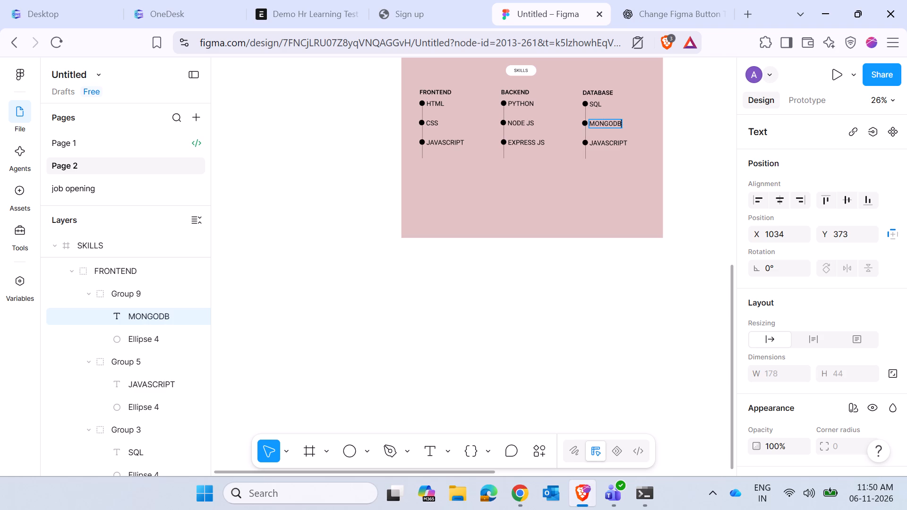
pyautogui.press('Left')
pyautogui.press('Left')
pyautogui.press('space')
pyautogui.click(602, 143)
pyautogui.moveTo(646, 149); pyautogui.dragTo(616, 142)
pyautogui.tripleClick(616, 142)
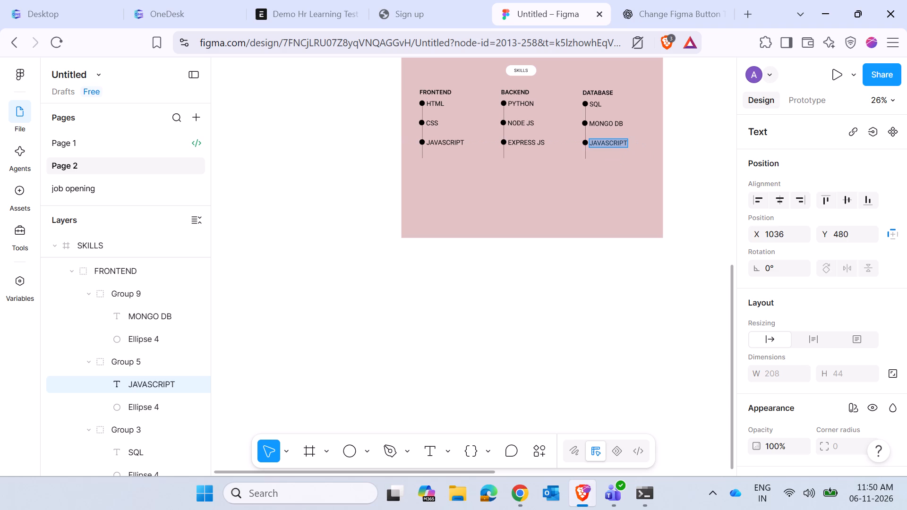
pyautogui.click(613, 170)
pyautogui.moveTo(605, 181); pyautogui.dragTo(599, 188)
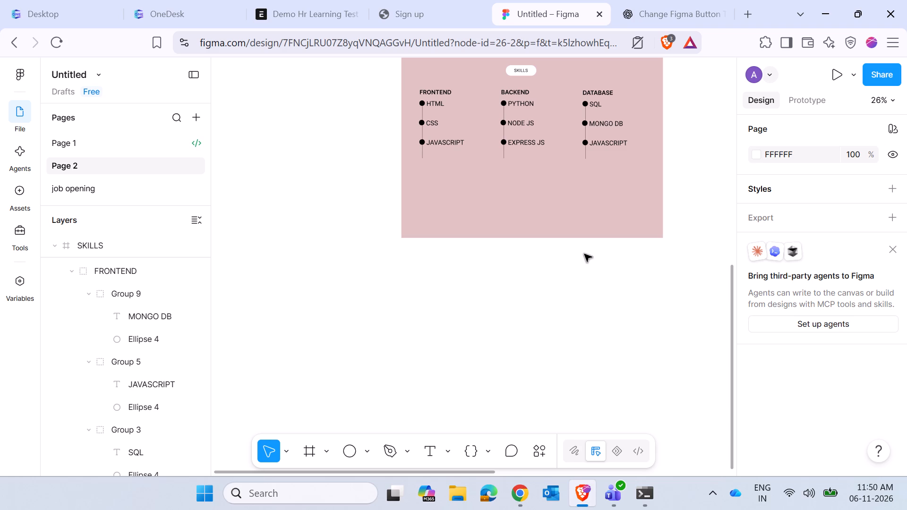
# Review the Home Page, Experince and SKILLS frames, ending on the DATABASE column group.
pyautogui.scroll(7, 585, 253)
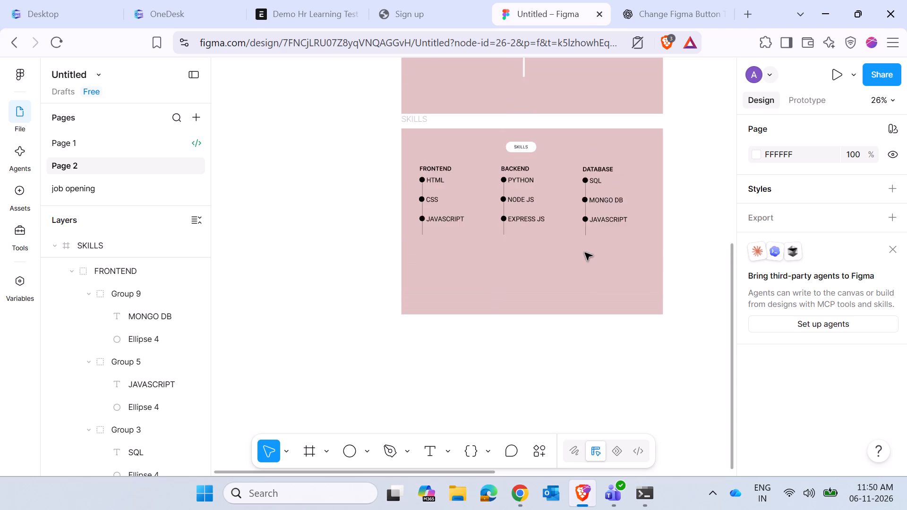
pyautogui.scroll(7, 585, 253)
pyautogui.scroll(-1, 585, 252)
pyautogui.scroll(5, 585, 252)
pyautogui.scroll(-2, 585, 252)
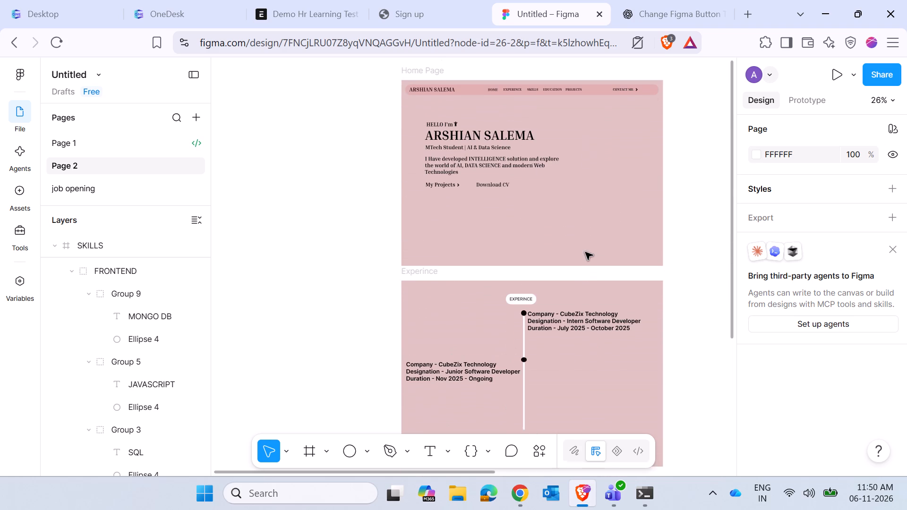
pyautogui.scroll(-5, 585, 252)
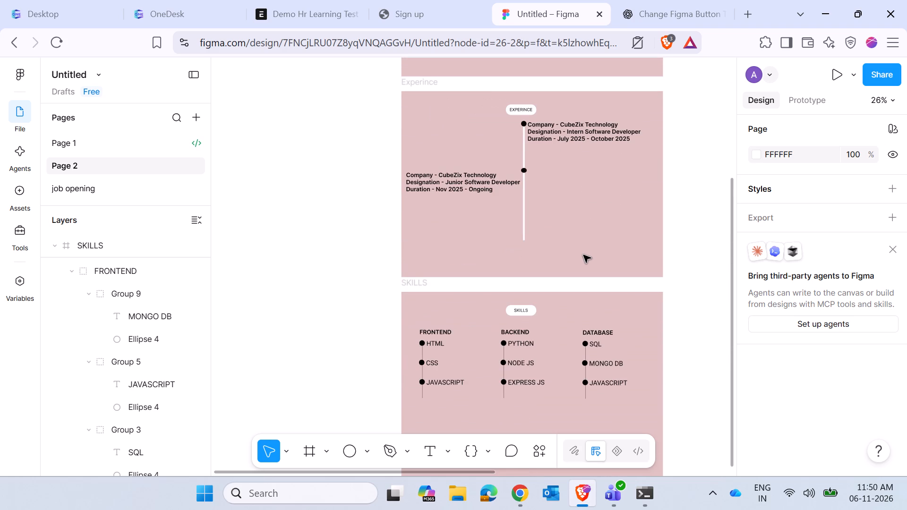
pyautogui.scroll(-2, 558, 257)
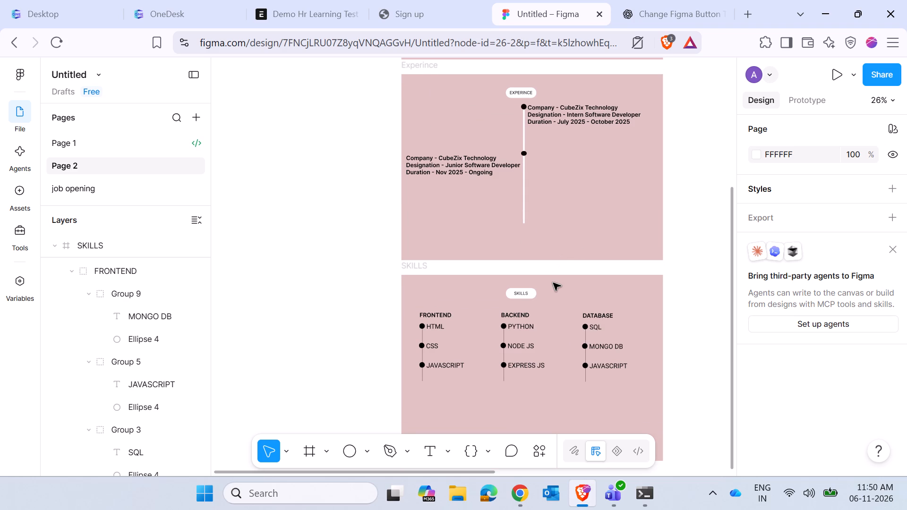
pyautogui.scroll(-2, 553, 283)
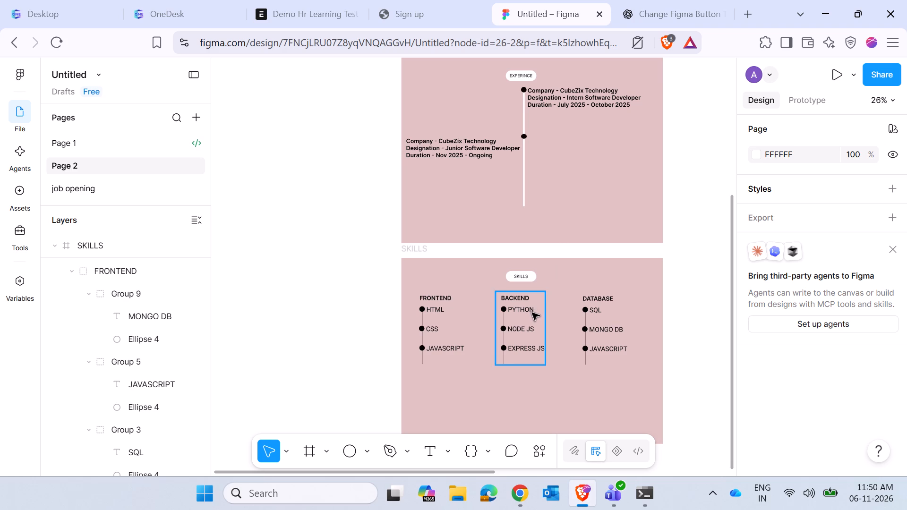
pyautogui.scroll(-2, 532, 313)
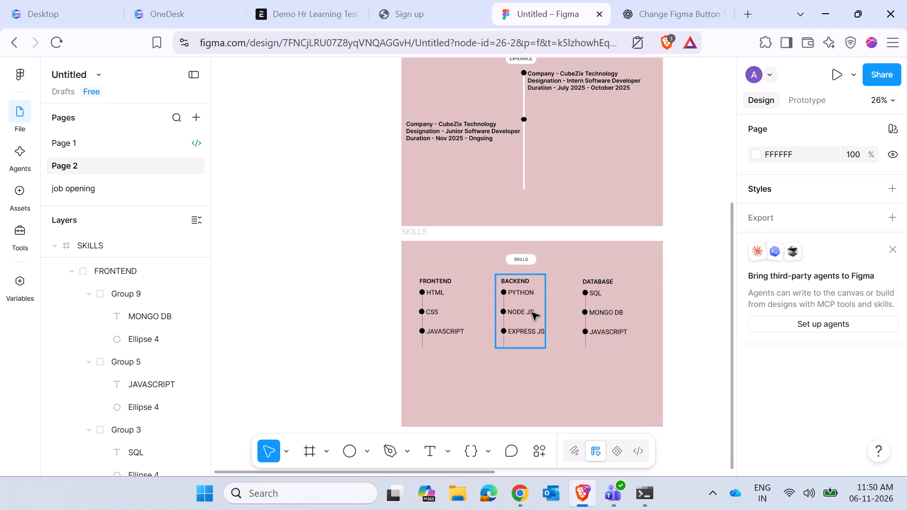
pyautogui.scroll(-3, 532, 313)
pyautogui.click(617, 285)
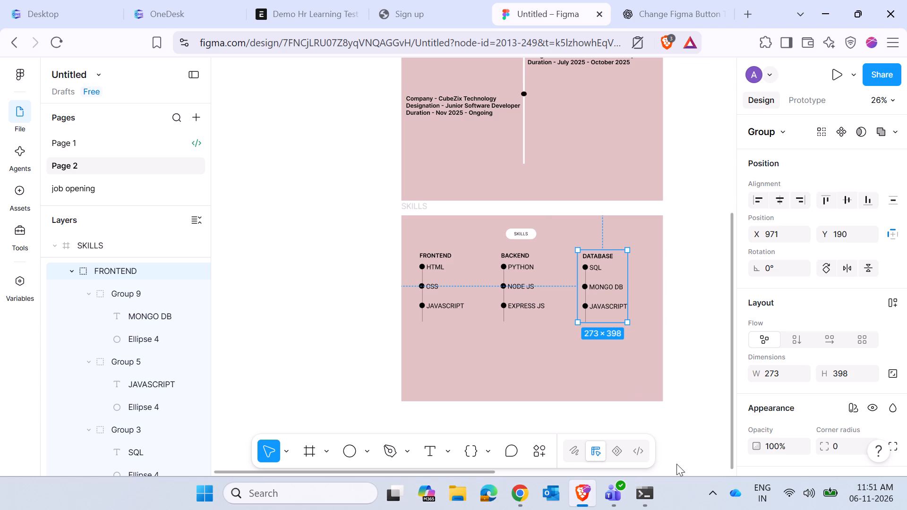
# Show the hidden background apps in the system tray.
pyautogui.click(721, 495)
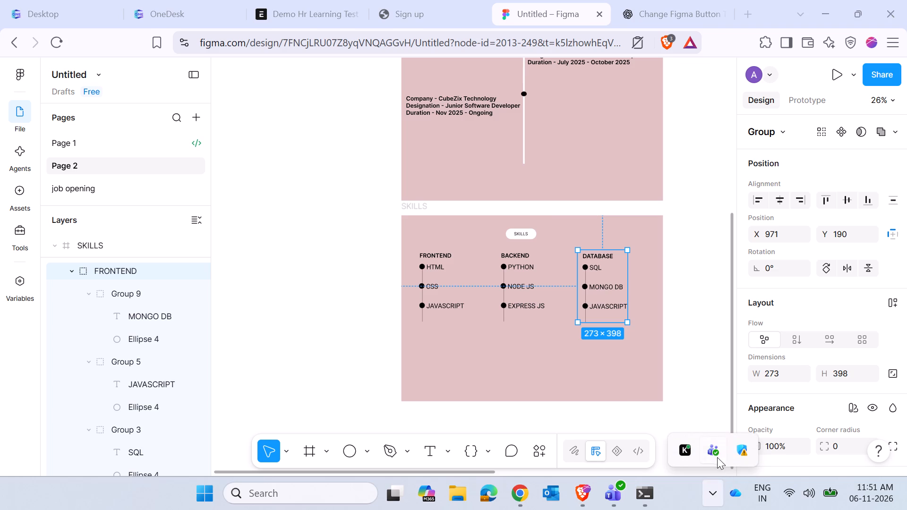
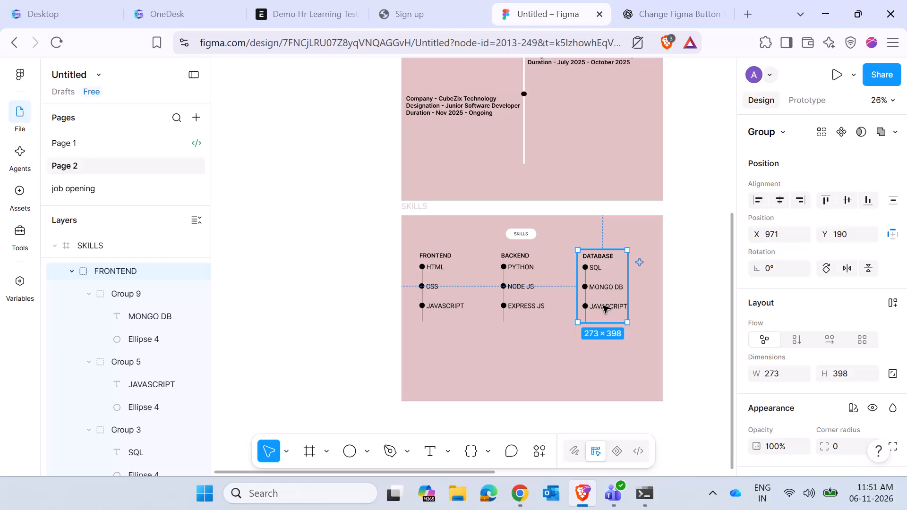
# Delete the JAVASCRIPT label and its bullet dot from the DATABASE column of the SKILLS frame.
pyautogui.tripleClick(603, 306)
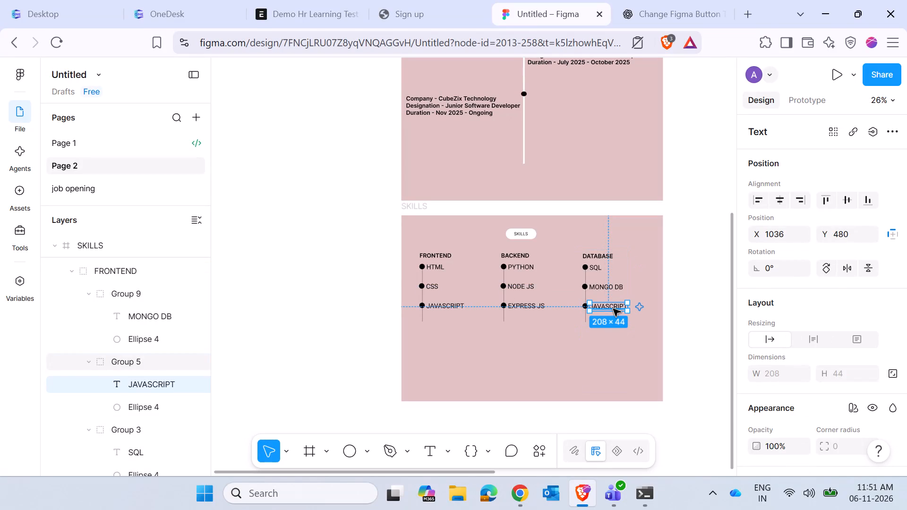
pyautogui.press('Delete')
pyautogui.click(586, 306)
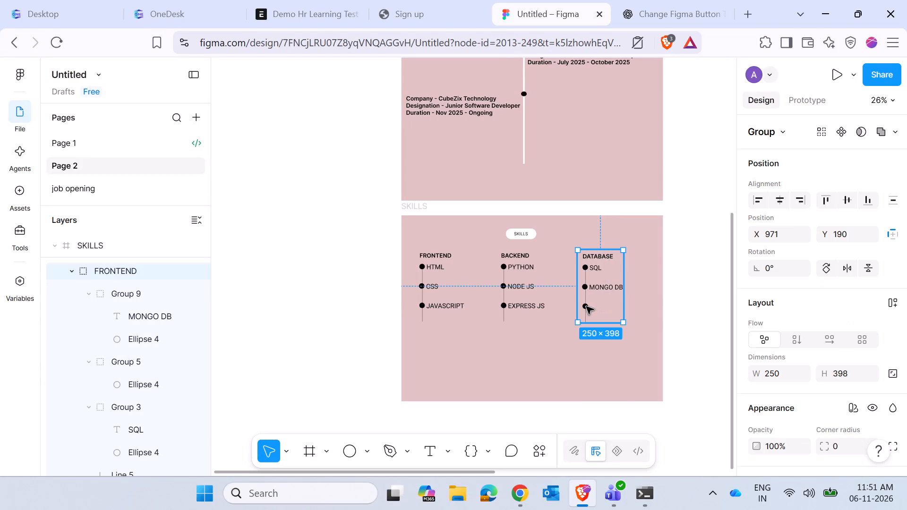
pyautogui.click(592, 382)
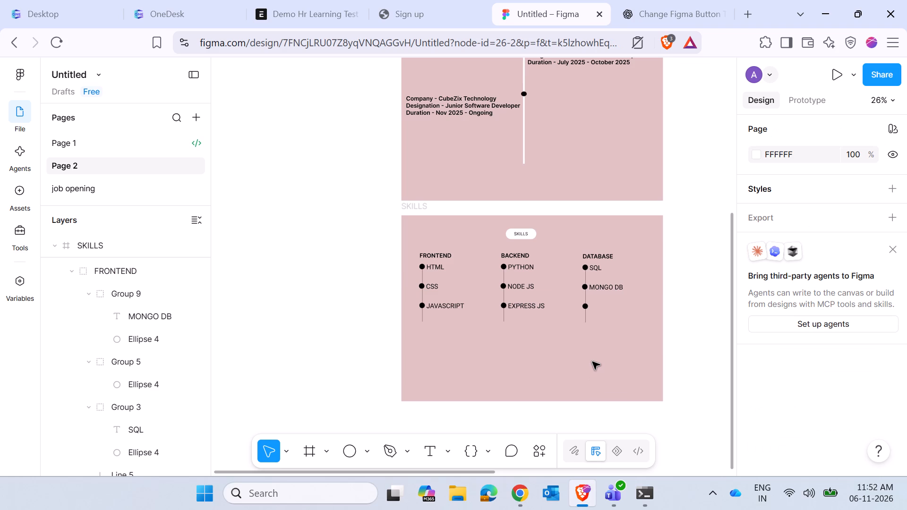
pyautogui.click(583, 305)
pyautogui.tripleClick(584, 308)
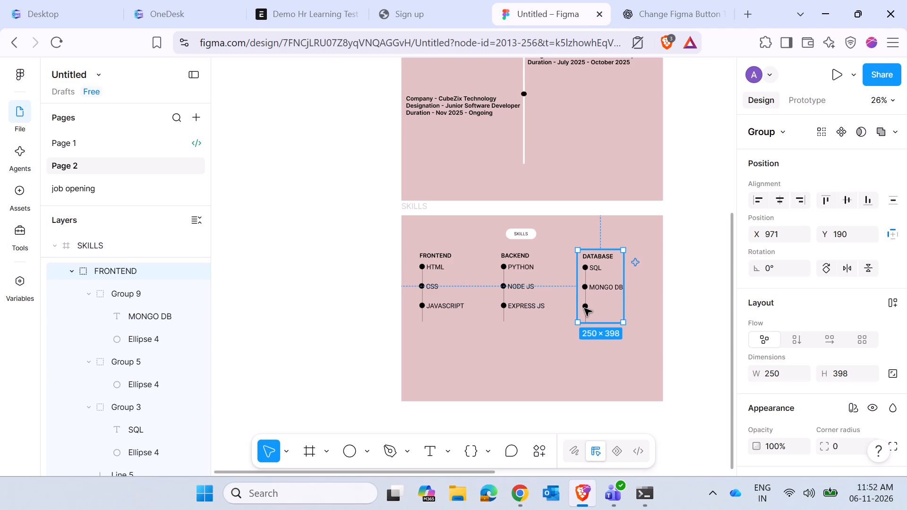
pyautogui.press('Delete')
pyautogui.click(585, 347)
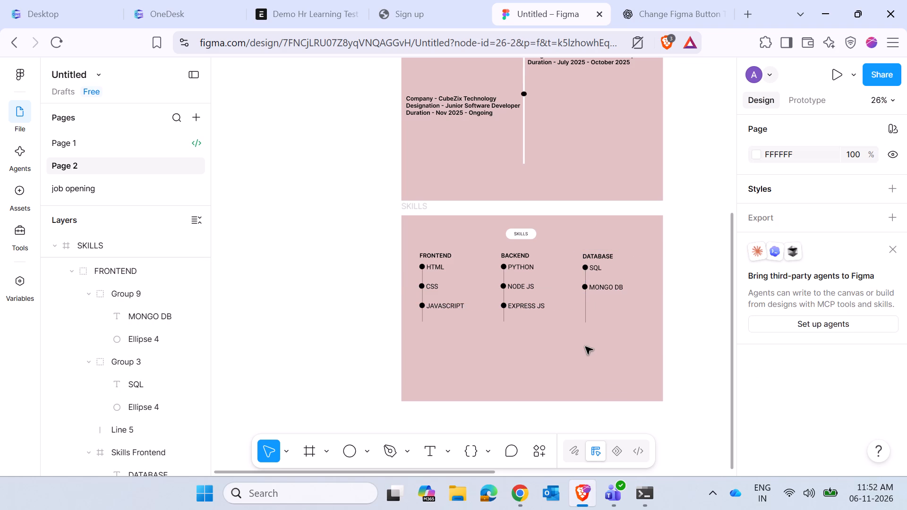
# Move the MONGO DB bullet group down to Y 474, level with the JAVASCRIPT and EXPRESS JS bullets.
pyautogui.click(601, 286)
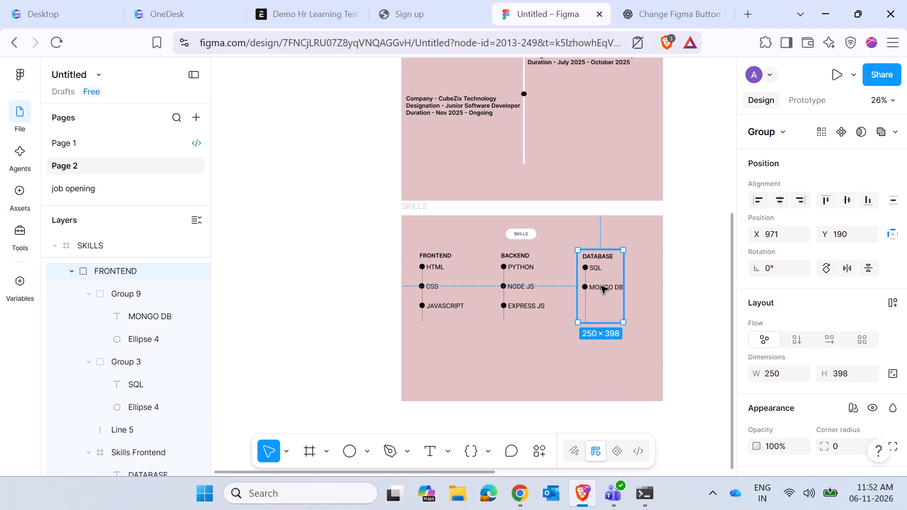
pyautogui.tripleClick(601, 286)
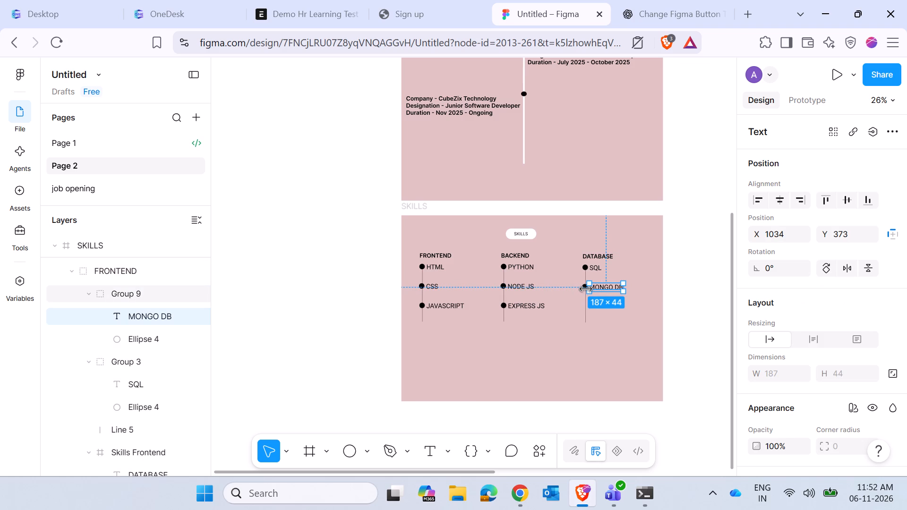
pyautogui.click(601, 335)
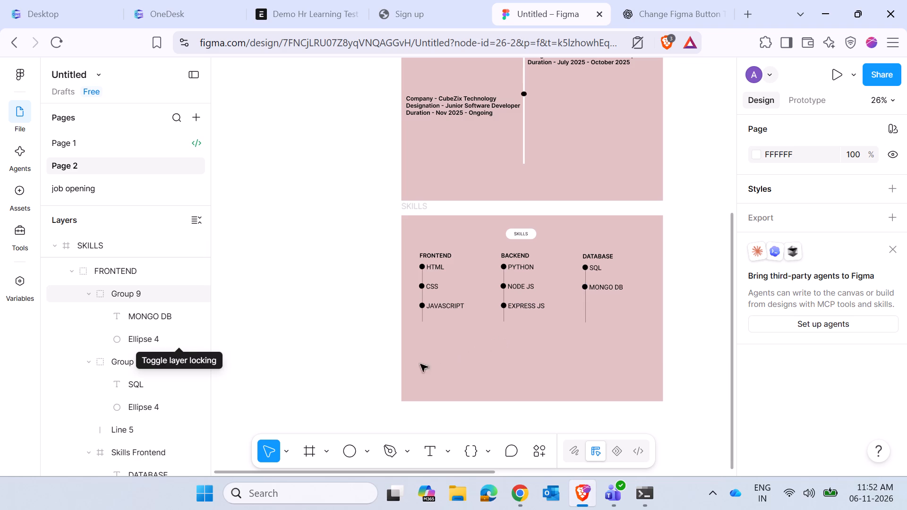
pyautogui.click(143, 312)
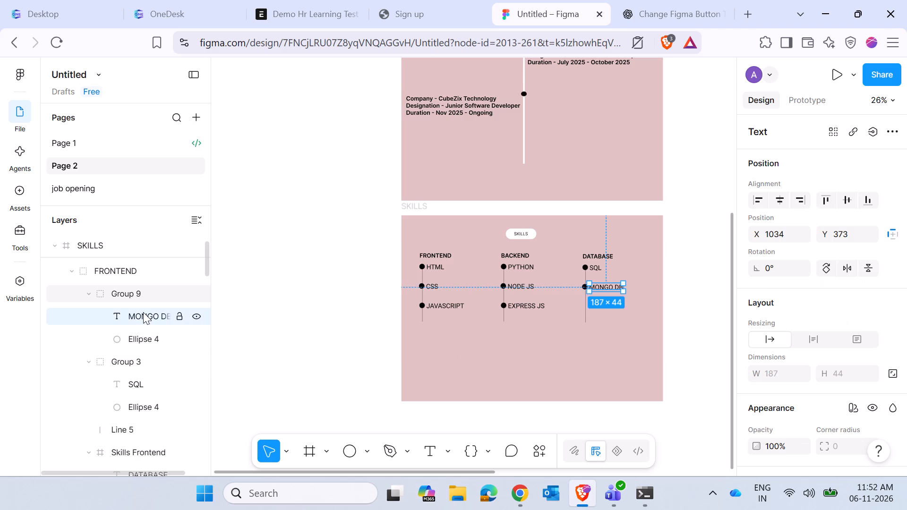
pyautogui.click(142, 289)
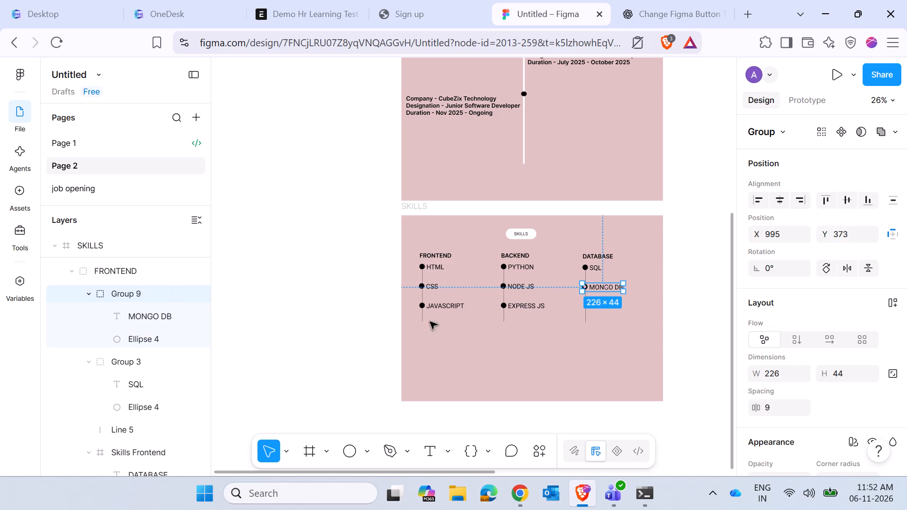
pyautogui.press('Down')
pyautogui.press('Down')
pyautogui.press('Down')
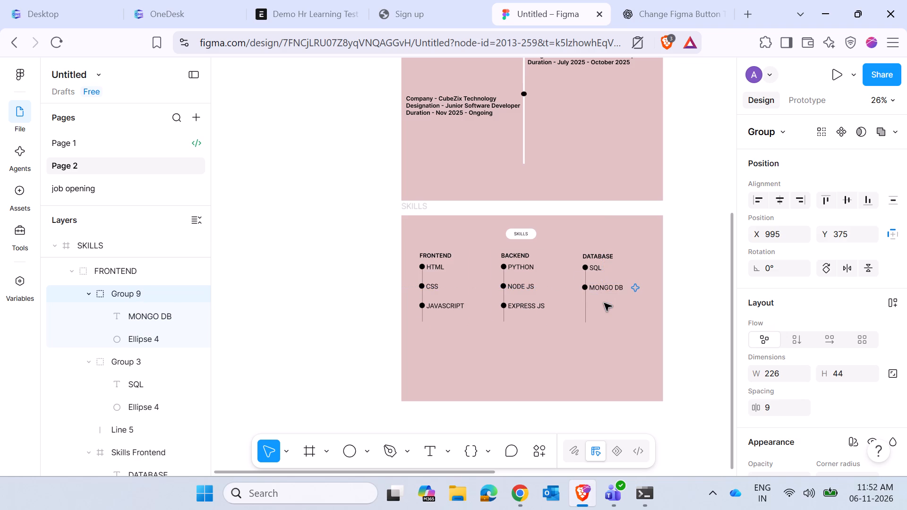
pyautogui.press('Down')
pyautogui.press('Down')
pyautogui.press('Down')
pyautogui.press('Down')
pyautogui.press('Down')
pyautogui.press('Down')
pyautogui.press('Down')
pyautogui.press('Down')
pyautogui.press('Down')
pyautogui.press('Down')
pyautogui.press('Down')
pyautogui.press('Down')
pyautogui.press('Down')
pyautogui.press('Down')
pyautogui.press('Down')
pyautogui.press('Down')
pyautogui.press('Down')
pyautogui.press('Down')
pyautogui.press('Down')
pyautogui.press('Down')
pyautogui.press('Down')
pyautogui.press('Down')
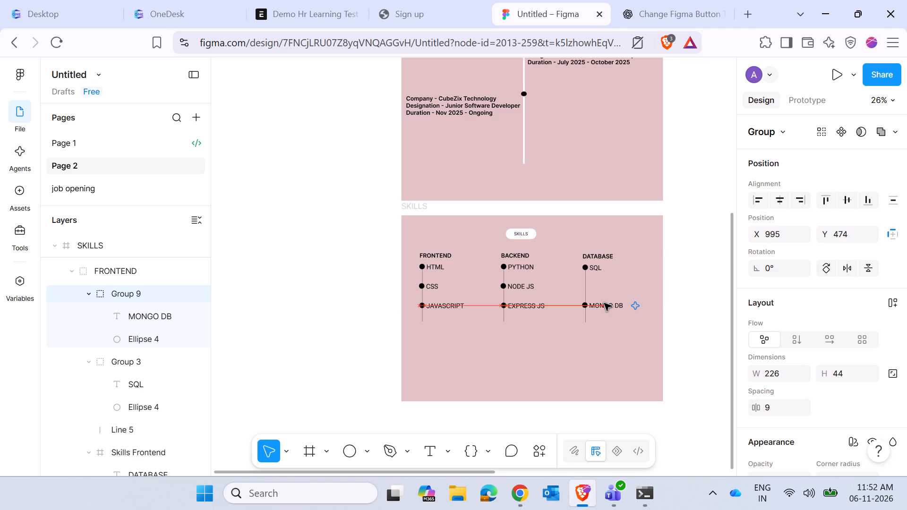
pyautogui.press('Down')
pyautogui.press('Up')
pyautogui.click(600, 334)
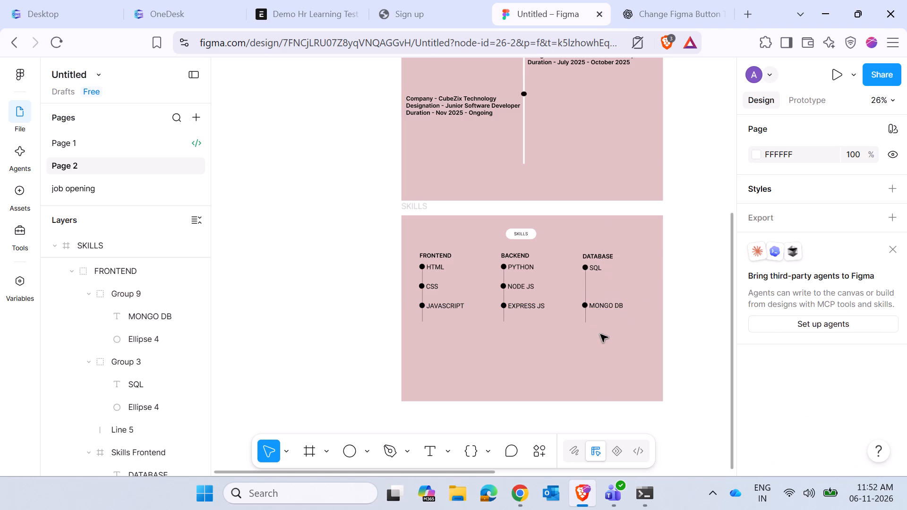
pyautogui.scroll(-3, 600, 334)
pyautogui.scroll(12, 600, 334)
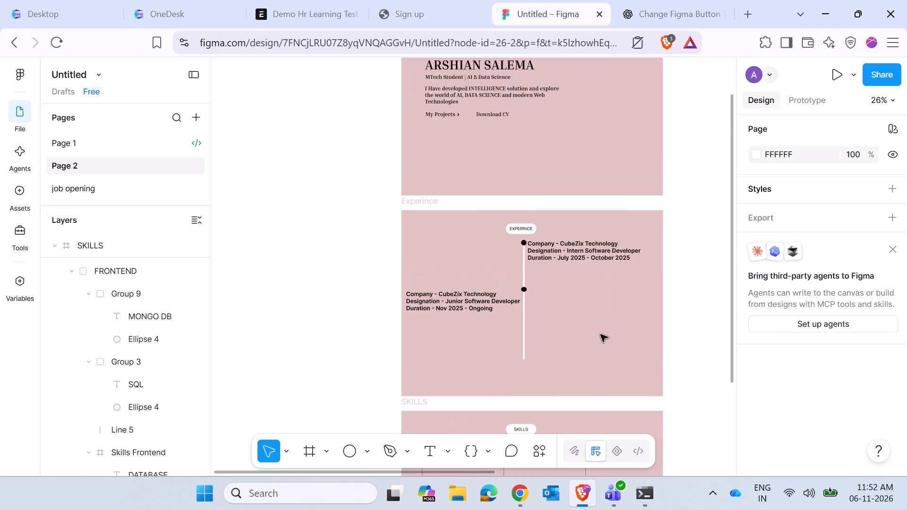
pyautogui.scroll(4, 600, 334)
pyautogui.scroll(-1, 600, 335)
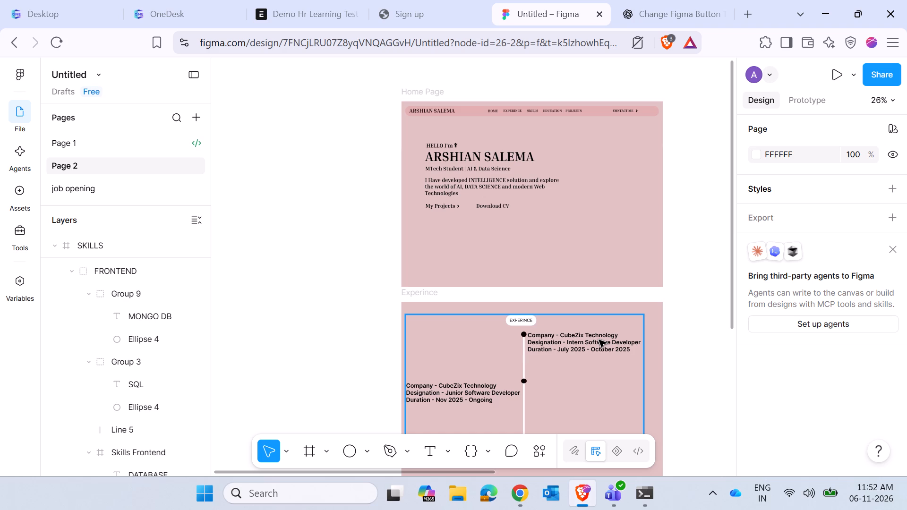
pyautogui.keyDown('ctrl'); pyautogui.scroll(-2, 599, 340); pyautogui.keyUp('ctrl')
pyautogui.scroll(-4, 599, 340)
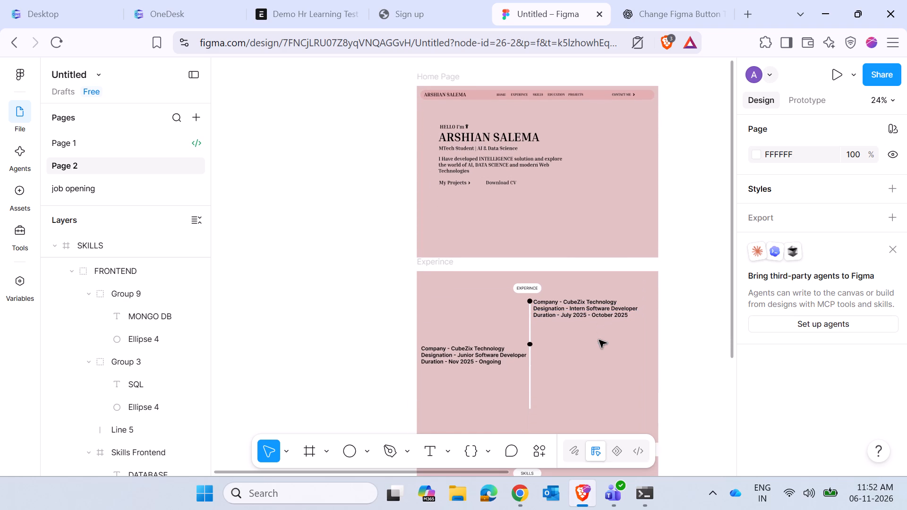
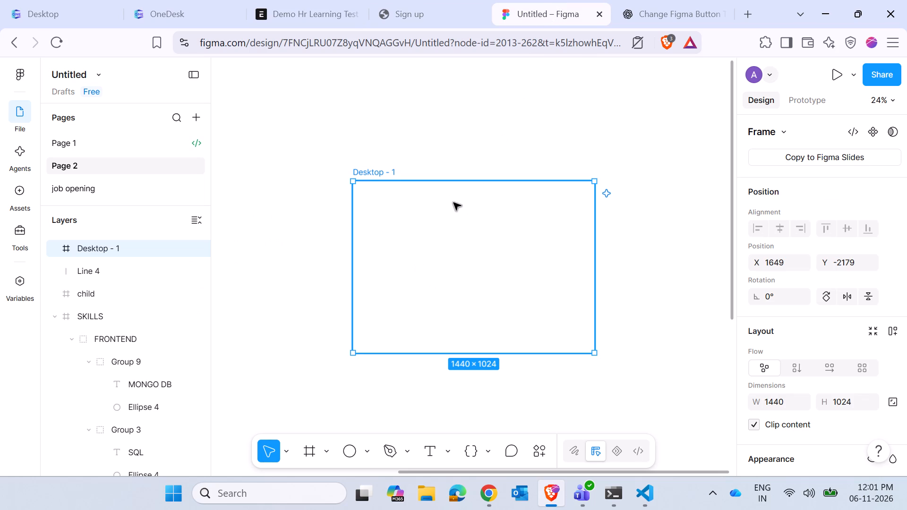
# Collapse the layer tree and delete the stray Line 4 and the empty child frame from Page 2.
pyautogui.click(118, 252)
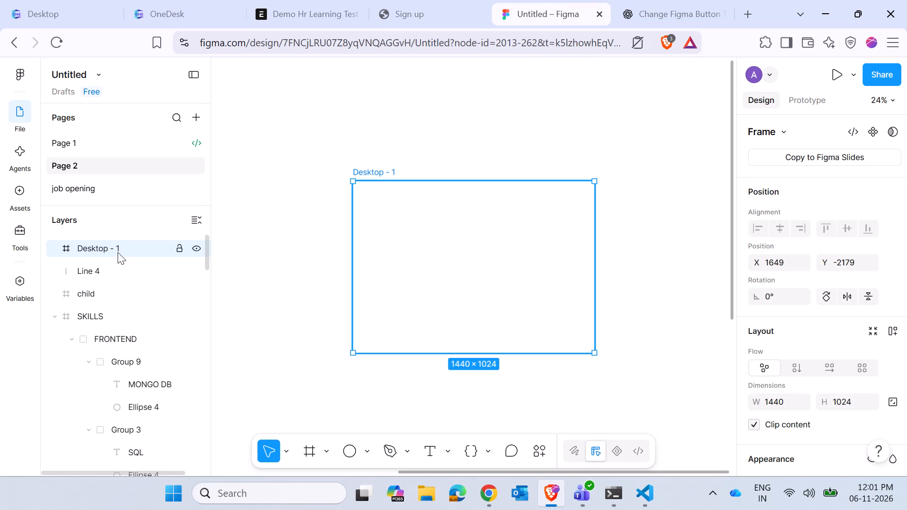
pyautogui.click(49, 315)
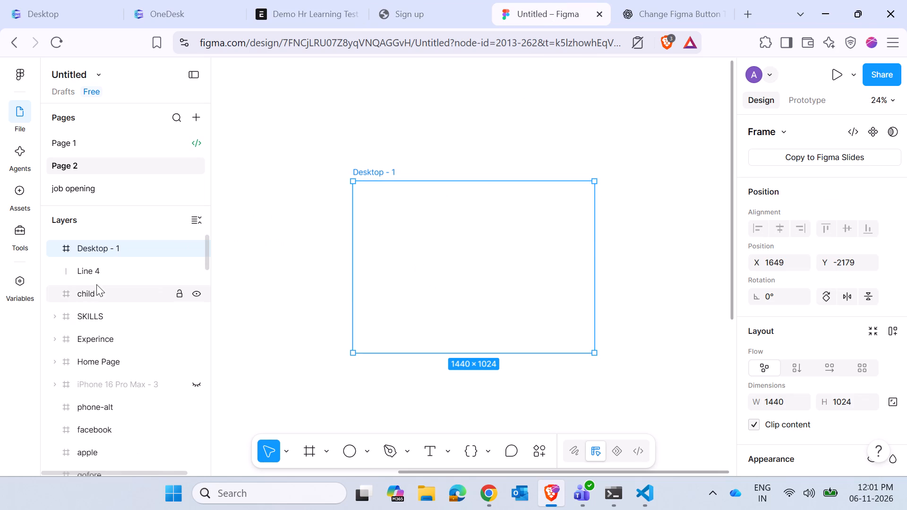
pyautogui.click(122, 279)
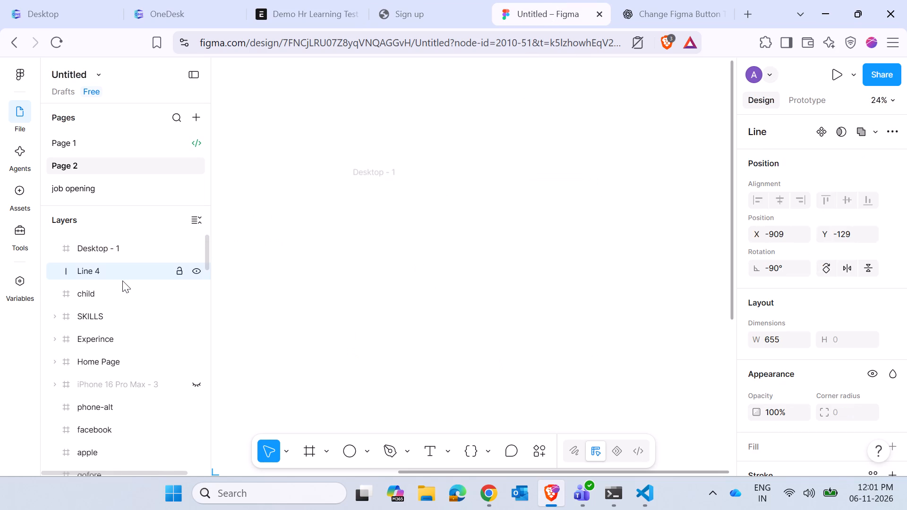
pyautogui.press('Delete')
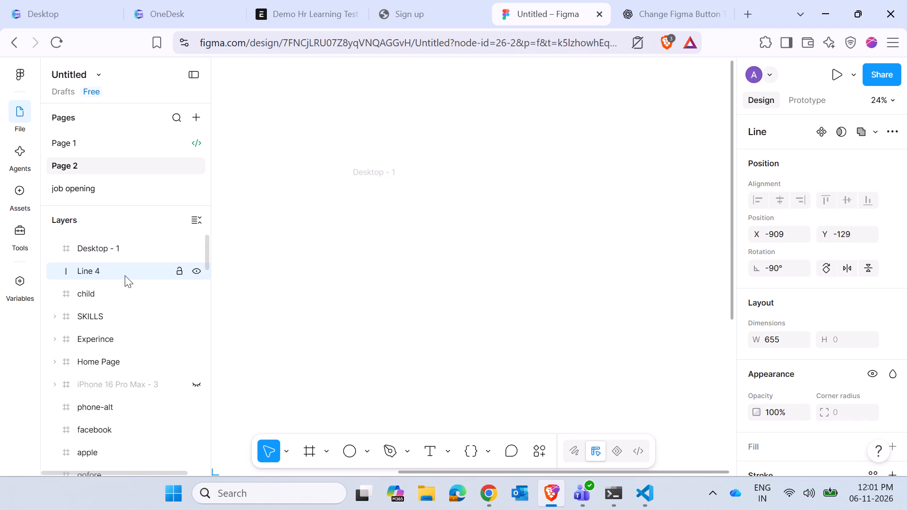
pyautogui.click(125, 275)
pyautogui.press('Delete')
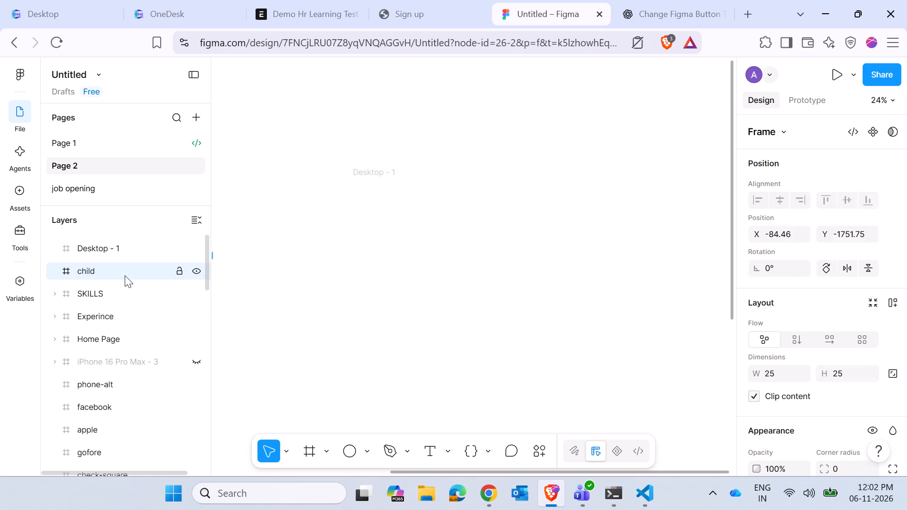
# Draw a header frame about 1411 × 61 inside the Desktop - 1 frame, starting at its top-left corner, and leave it selected.
pyautogui.click(128, 239)
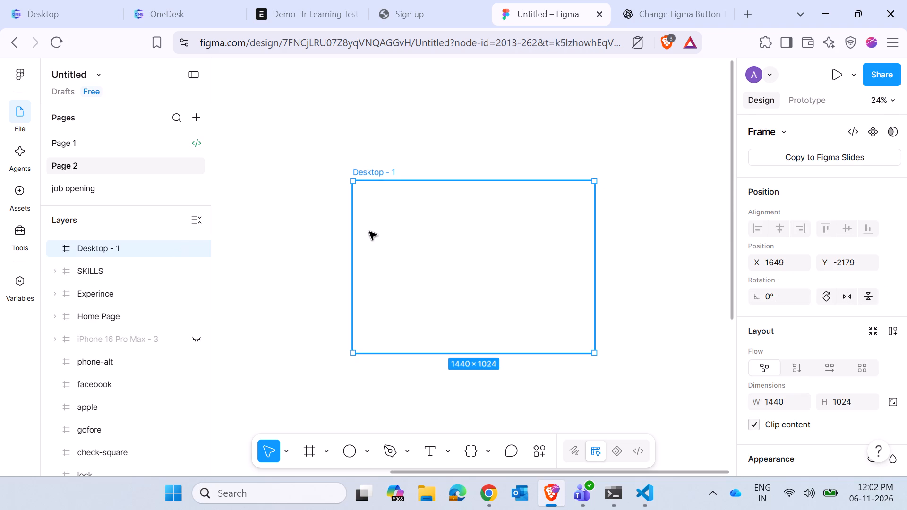
pyautogui.click(369, 232)
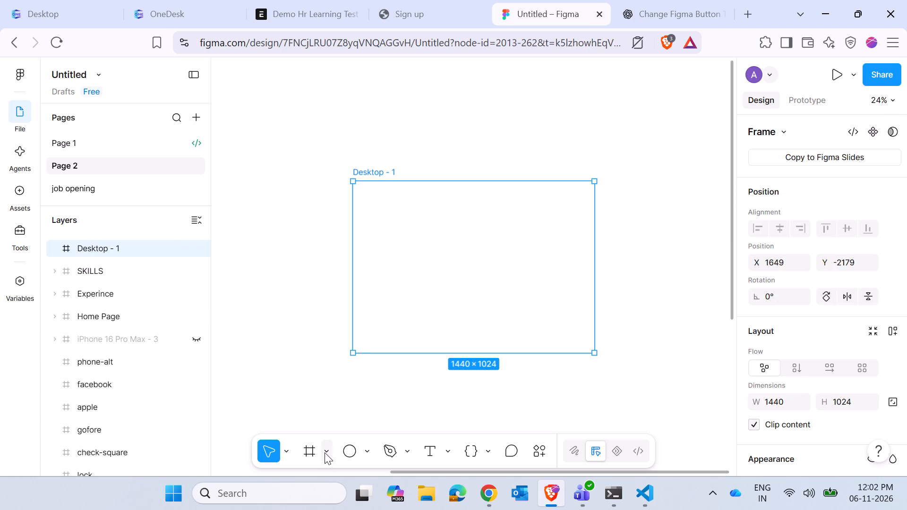
pyautogui.click(325, 450)
pyautogui.click(351, 389)
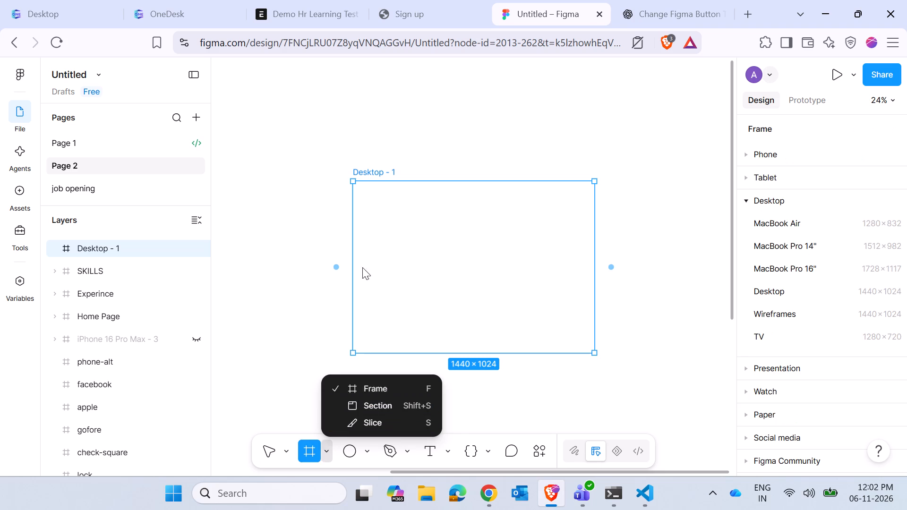
pyautogui.moveTo(358, 184); pyautogui.dragTo(574, 195)
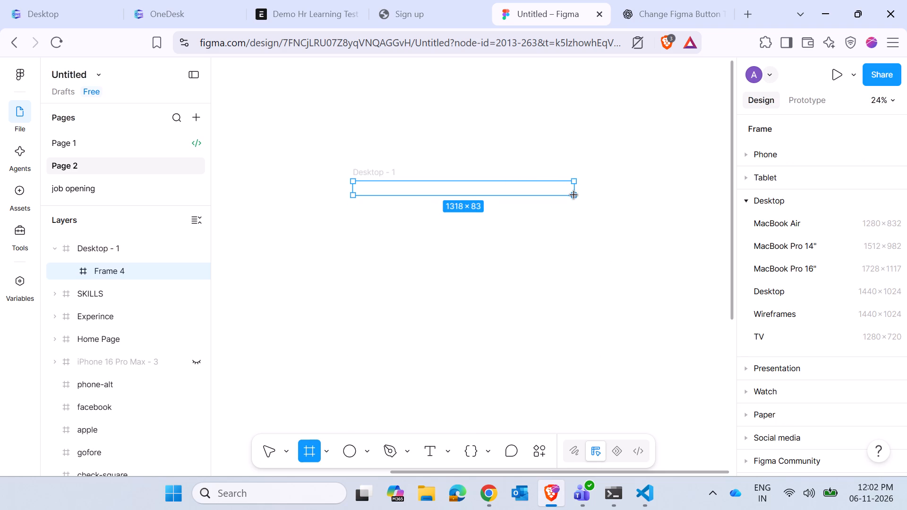
pyautogui.moveTo(574, 195); pyautogui.dragTo(597, 189)
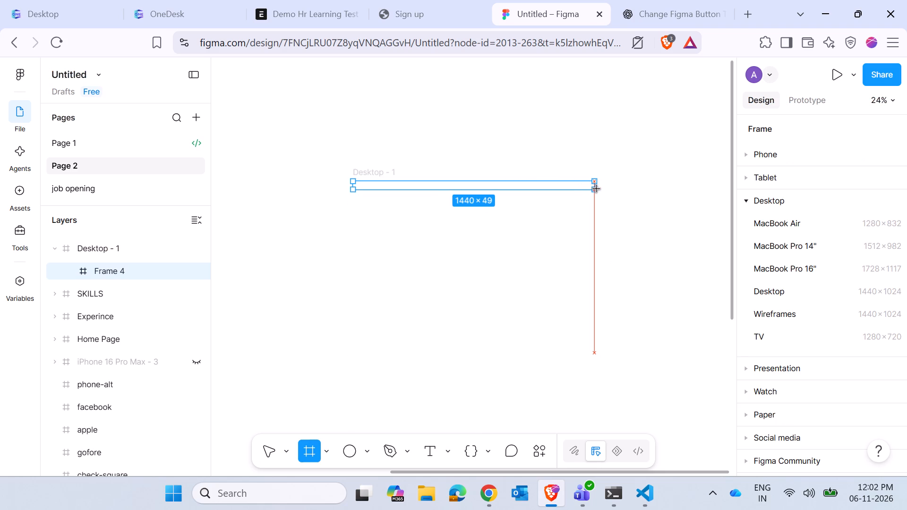
pyautogui.moveTo(597, 189); pyautogui.dragTo(590, 191)
pyautogui.click(641, 206)
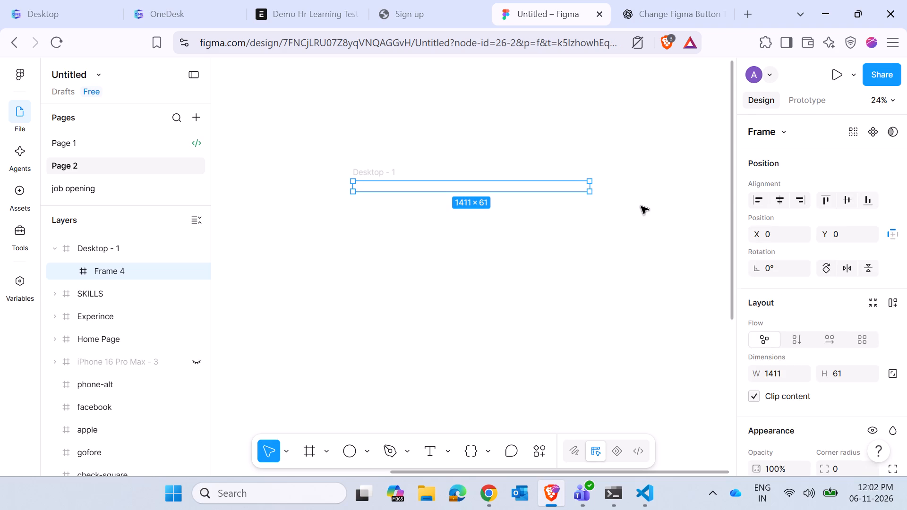
pyautogui.click(475, 243)
pyautogui.click(140, 276)
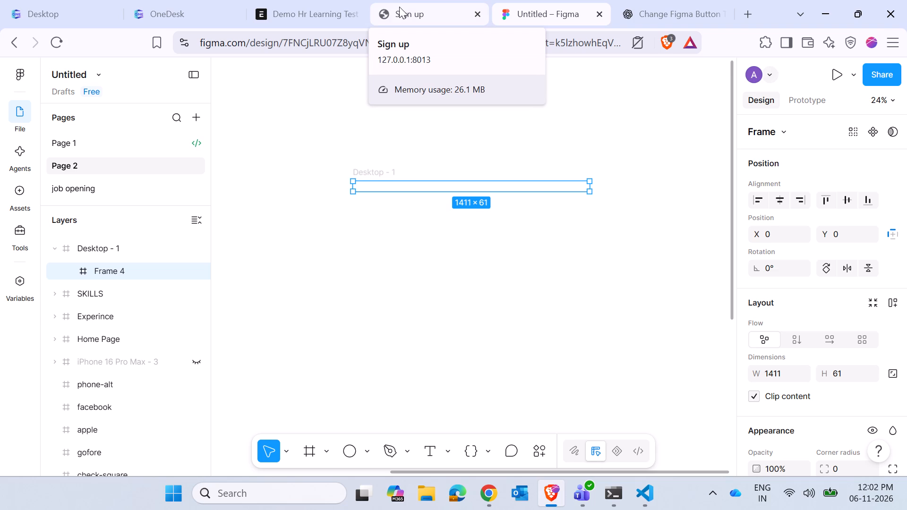
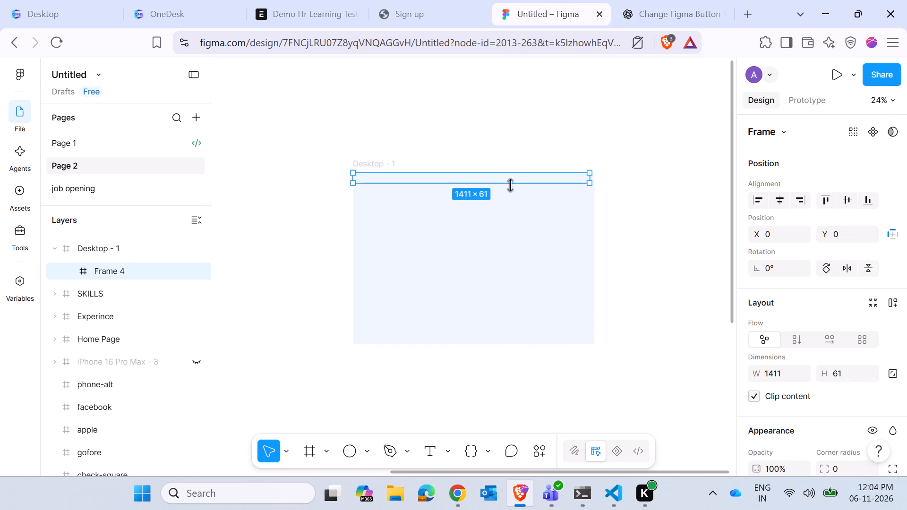
pyautogui.scroll(-4, 779, 325)
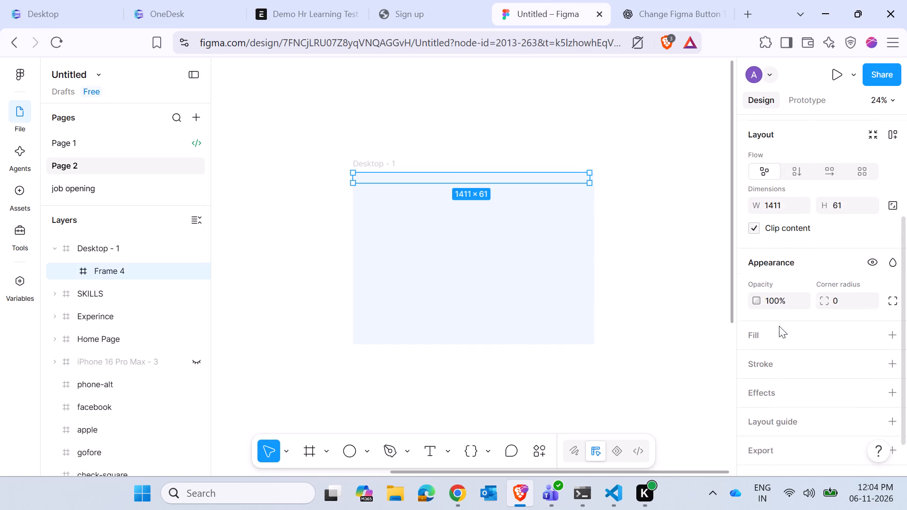
pyautogui.scroll(1, 779, 326)
pyautogui.scroll(-1, 761, 366)
pyautogui.click(770, 313)
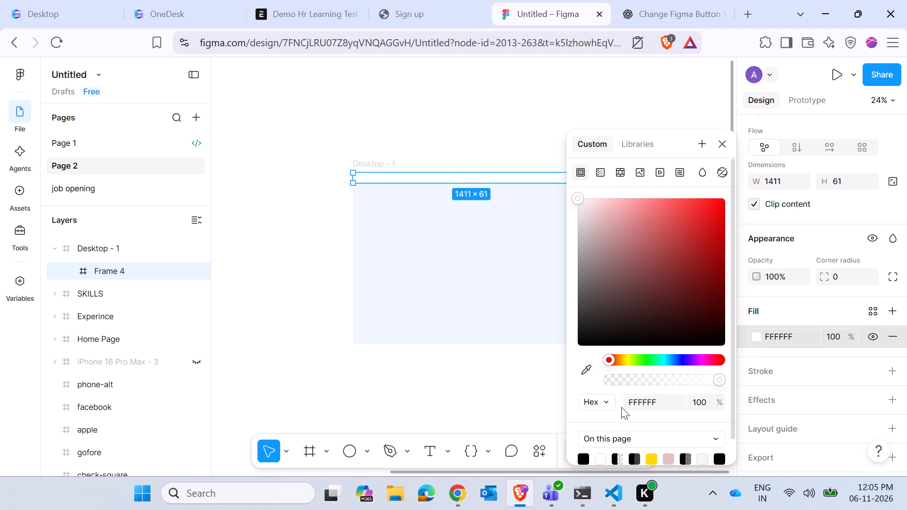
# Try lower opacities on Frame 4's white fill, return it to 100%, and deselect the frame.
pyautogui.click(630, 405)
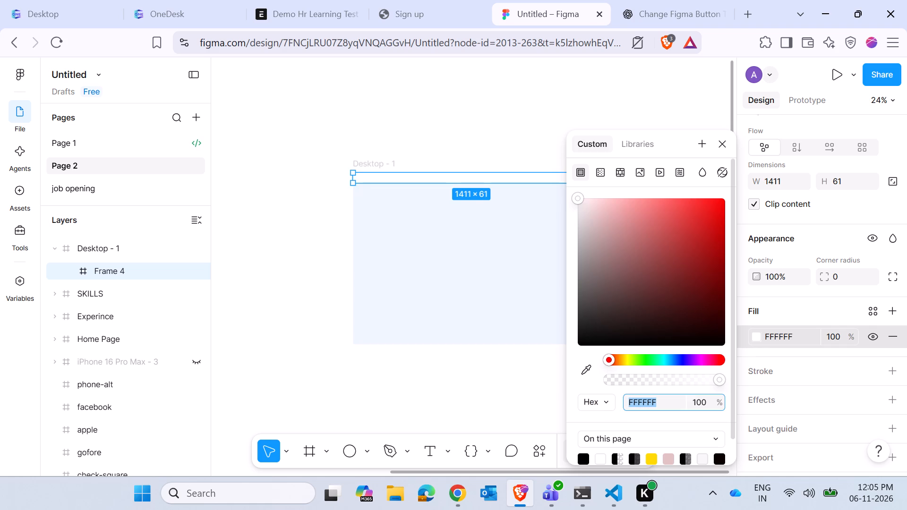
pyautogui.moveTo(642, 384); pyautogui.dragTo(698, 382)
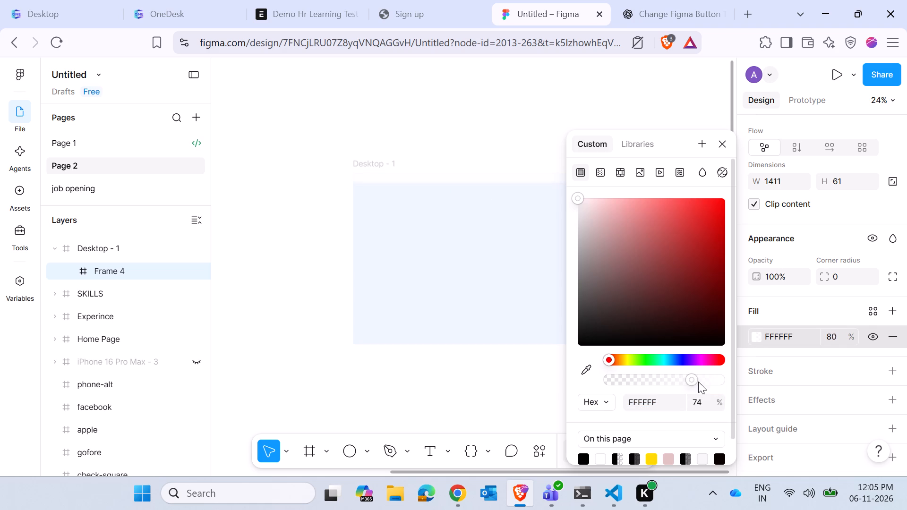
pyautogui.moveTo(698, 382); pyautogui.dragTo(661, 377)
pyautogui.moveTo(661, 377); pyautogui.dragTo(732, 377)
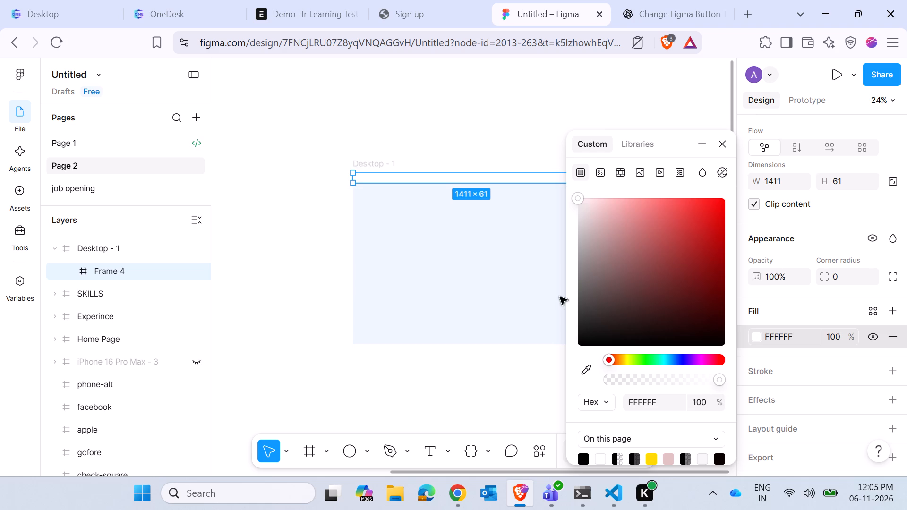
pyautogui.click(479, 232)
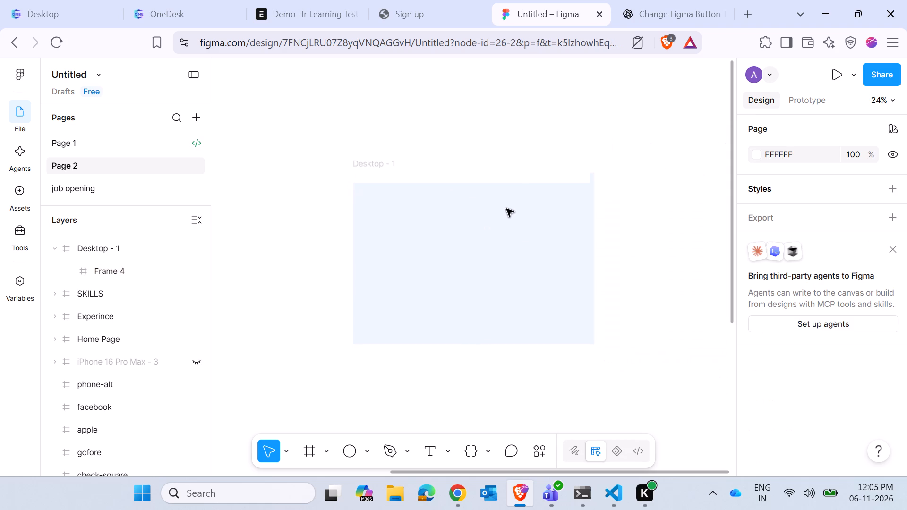
# Nudge Frame 4 inside the Desktop - 1 frame to X 14, Y 19.
pyautogui.click(513, 179)
pyautogui.press('Down')
pyautogui.press('Down')
pyautogui.press('Down')
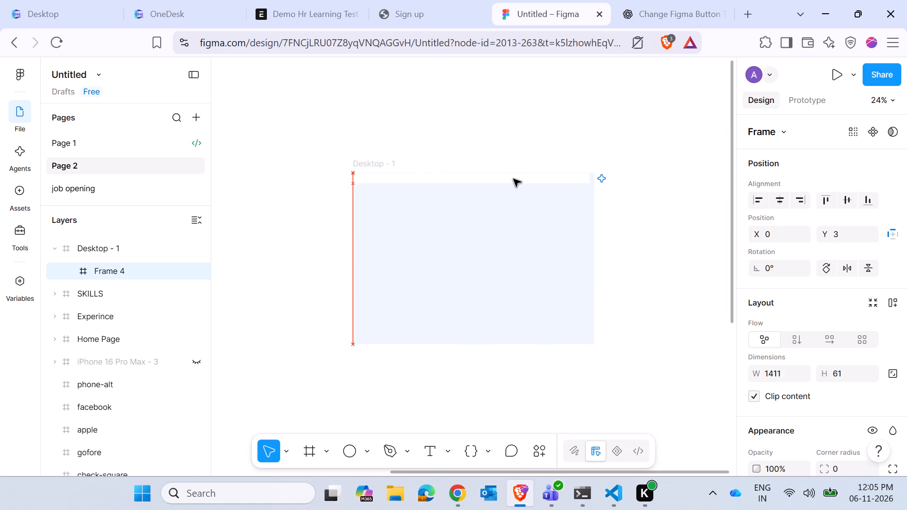
pyautogui.press('Right')
pyautogui.press('Right')
pyautogui.press('Down')
pyautogui.press('Down')
pyautogui.press('Down')
pyautogui.press('Down')
pyautogui.press('Down')
pyautogui.press('Down')
pyautogui.press('Down')
pyautogui.press('Down')
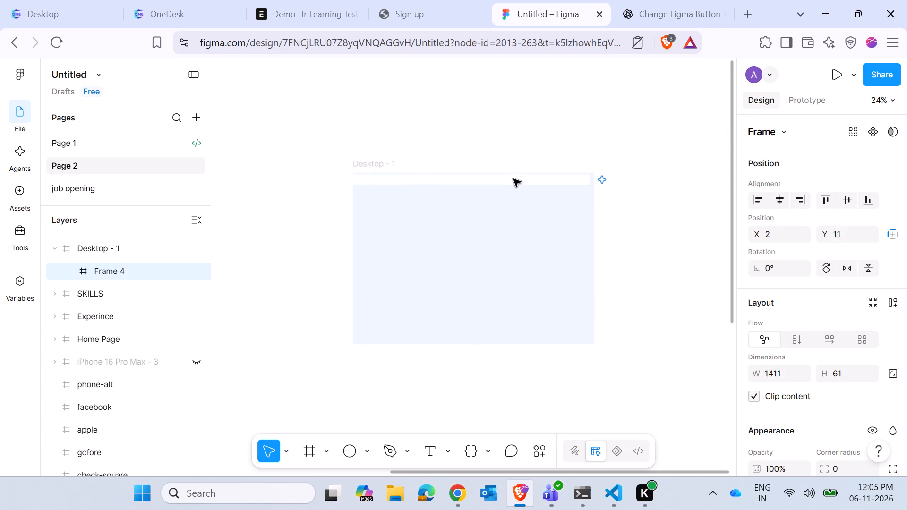
pyautogui.press('Down')
pyautogui.press('Right')
pyautogui.press('Right')
pyautogui.press('Right')
pyautogui.press('Right')
pyautogui.press('Right')
pyautogui.press('Right')
pyautogui.press('Right')
pyautogui.press('Right')
pyautogui.press('Right')
pyautogui.press('Right')
pyautogui.press('Right')
pyautogui.press('Down')
pyautogui.press('Down')
pyautogui.press('Down')
pyautogui.press('Down')
pyautogui.press('Down')
pyautogui.press('Down')
pyautogui.press('Right')
pyautogui.press('Right')
pyautogui.press('Left')
pyautogui.press('Left')
pyautogui.press('Up')
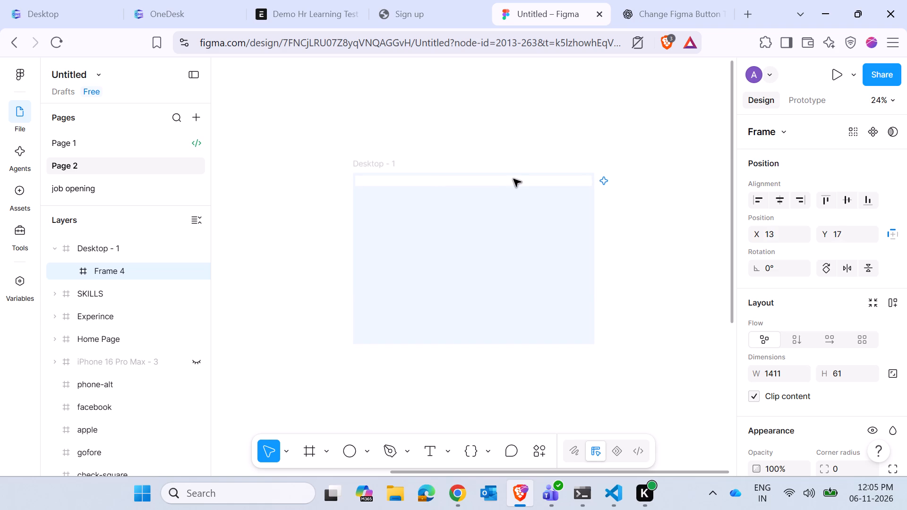
pyautogui.press('Down')
pyautogui.press('Down')
pyautogui.press('Right')
# Add the portfolio owner's full name in capitals as a text layer near the left end of Frame 4, at about X 23, Y 9.
pyautogui.keyDown('ctrl'); pyautogui.scroll(7, 643, 231); pyautogui.keyUp('ctrl')
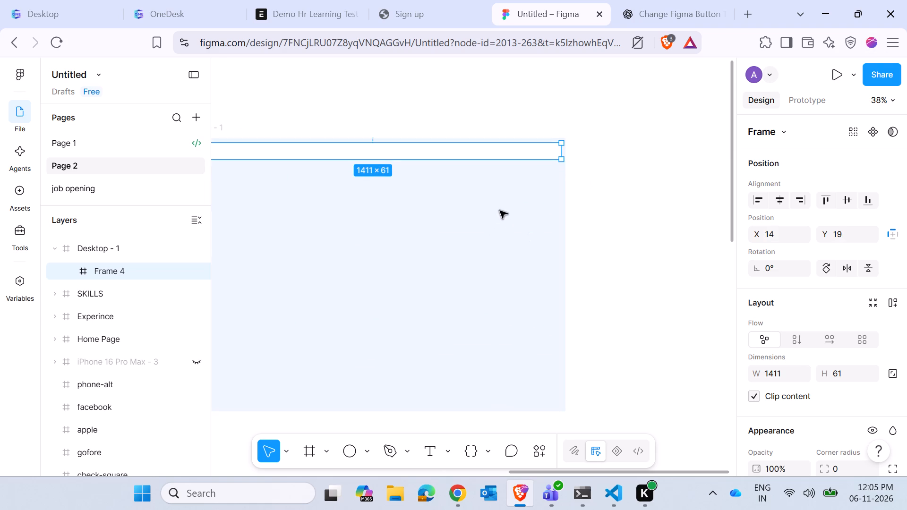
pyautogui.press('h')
pyautogui.moveTo(500, 211); pyautogui.dragTo(602, 214)
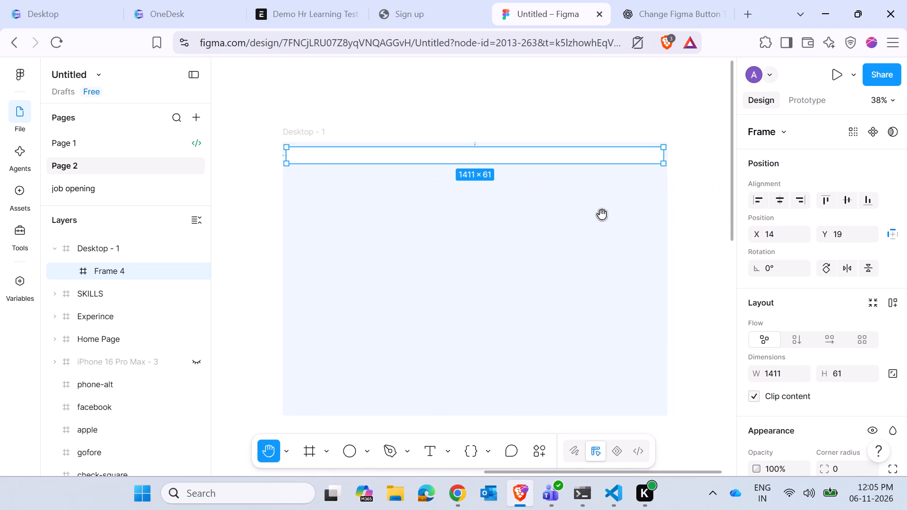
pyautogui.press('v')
pyautogui.moveTo(492, 242); pyautogui.dragTo(479, 229)
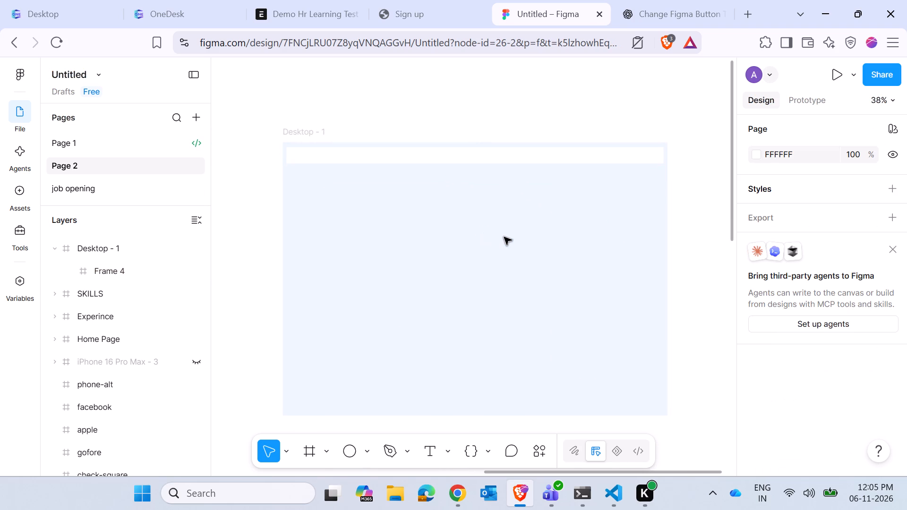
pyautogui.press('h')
pyautogui.moveTo(468, 207); pyautogui.dragTo(450, 204)
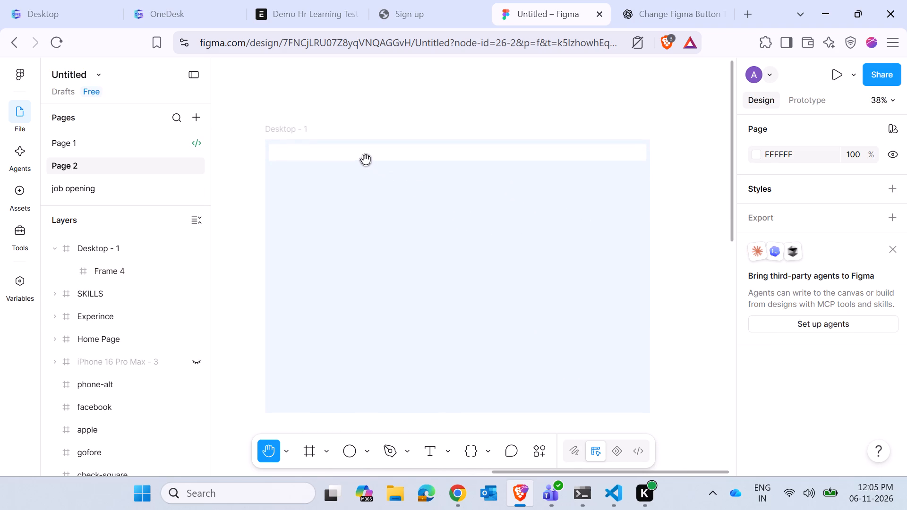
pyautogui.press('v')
pyautogui.click(436, 455)
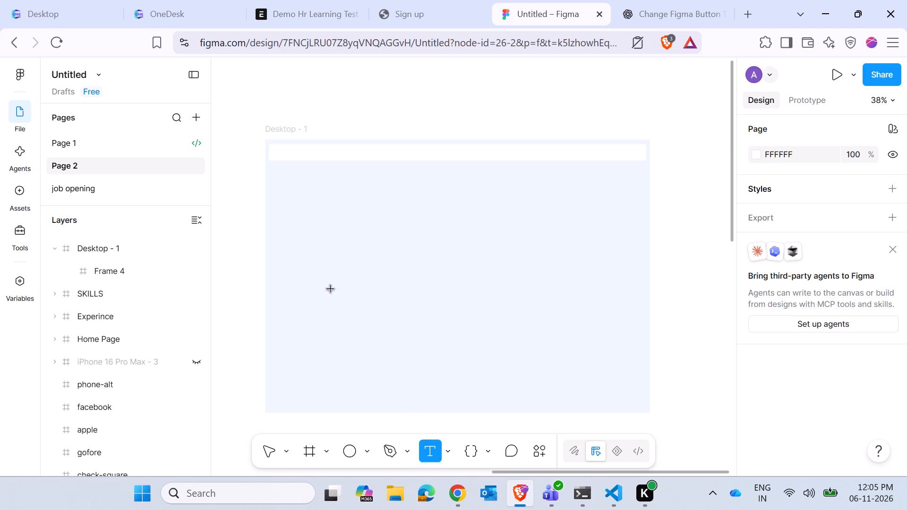
pyautogui.click(275, 152)
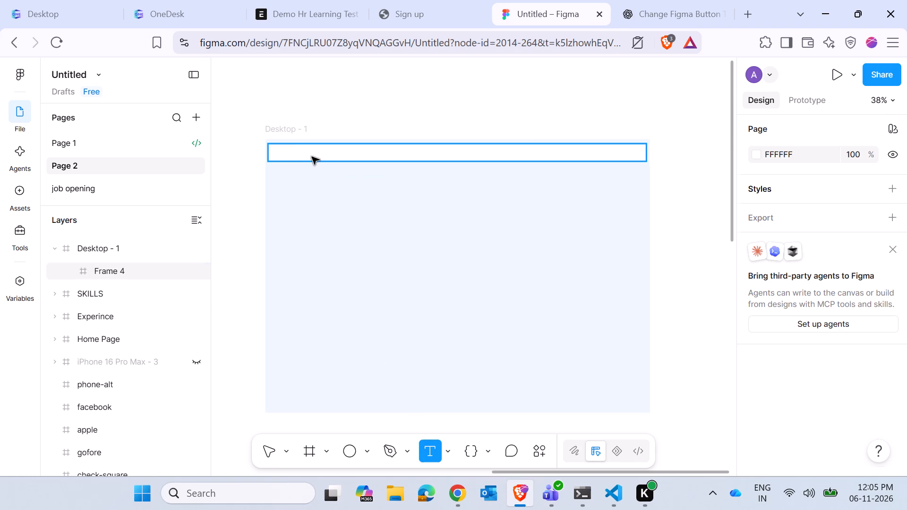
pyautogui.click(276, 151)
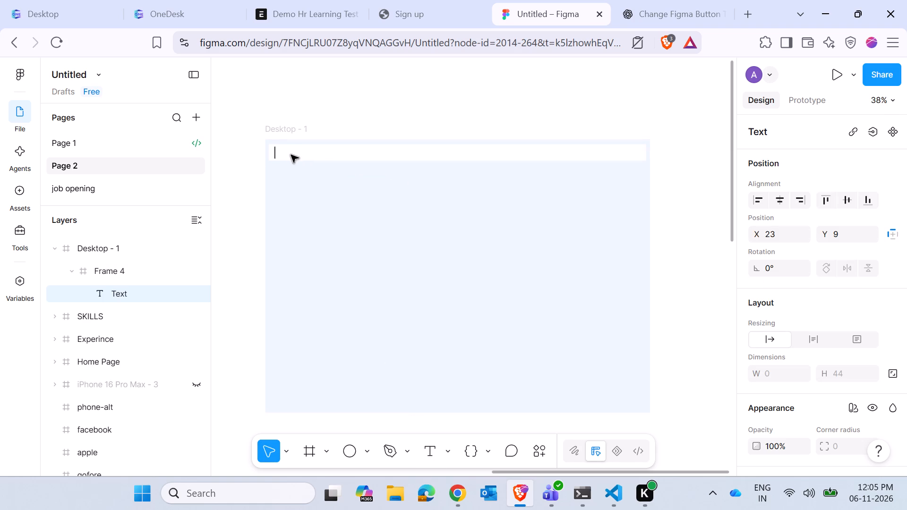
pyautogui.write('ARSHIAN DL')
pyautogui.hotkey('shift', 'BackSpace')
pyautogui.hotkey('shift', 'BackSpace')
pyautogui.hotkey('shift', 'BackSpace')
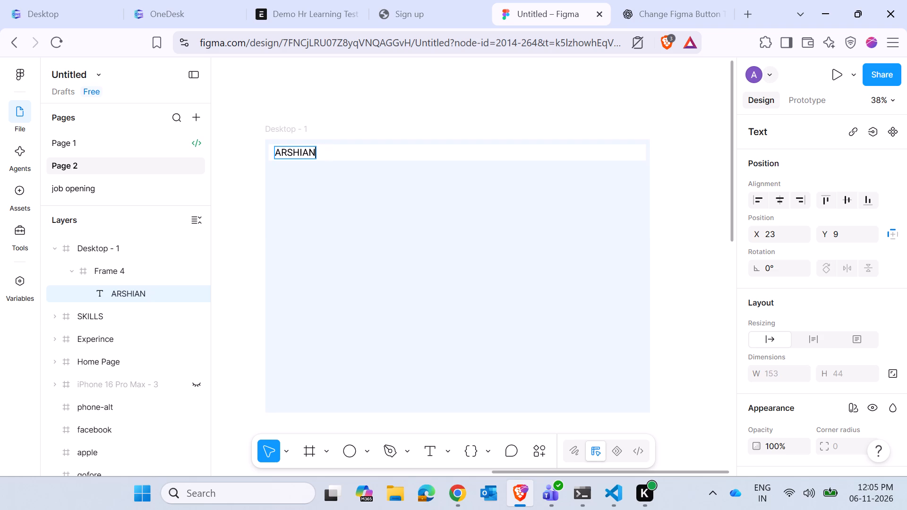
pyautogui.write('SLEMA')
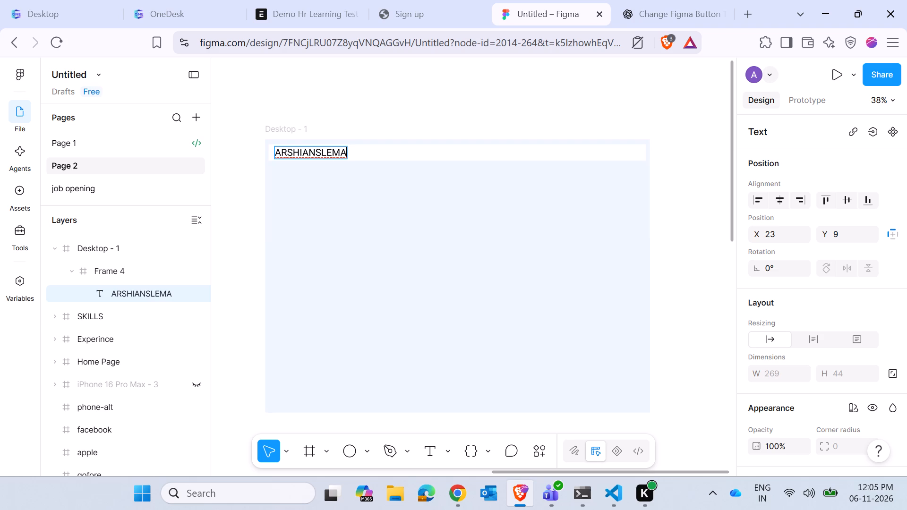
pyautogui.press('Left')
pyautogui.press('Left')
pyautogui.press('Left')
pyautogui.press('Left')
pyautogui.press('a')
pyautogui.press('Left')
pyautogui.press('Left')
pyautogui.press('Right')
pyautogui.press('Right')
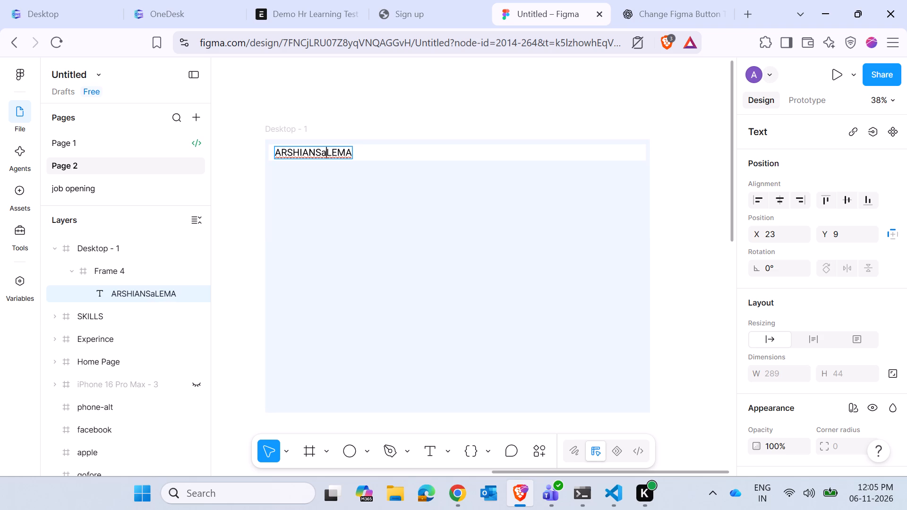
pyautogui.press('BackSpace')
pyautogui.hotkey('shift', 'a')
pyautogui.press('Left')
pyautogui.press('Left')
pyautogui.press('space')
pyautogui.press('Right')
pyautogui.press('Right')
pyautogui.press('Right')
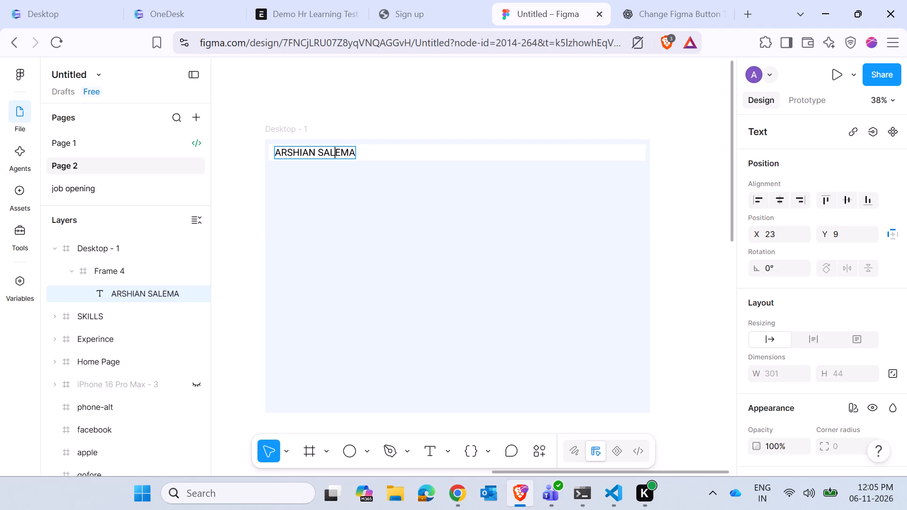
# Browse the text styles and added libraries available for the name text in Frame 4.
pyautogui.scroll(-3, 859, 405)
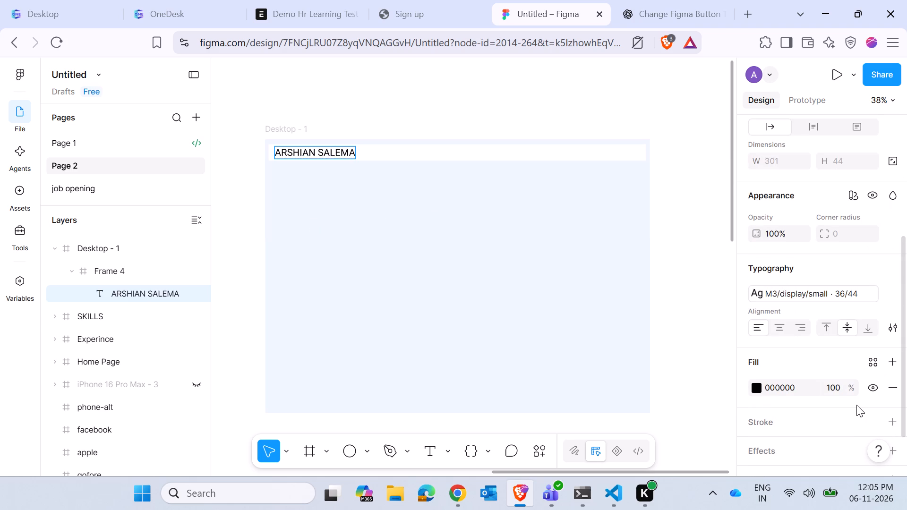
pyautogui.scroll(-2, 838, 396)
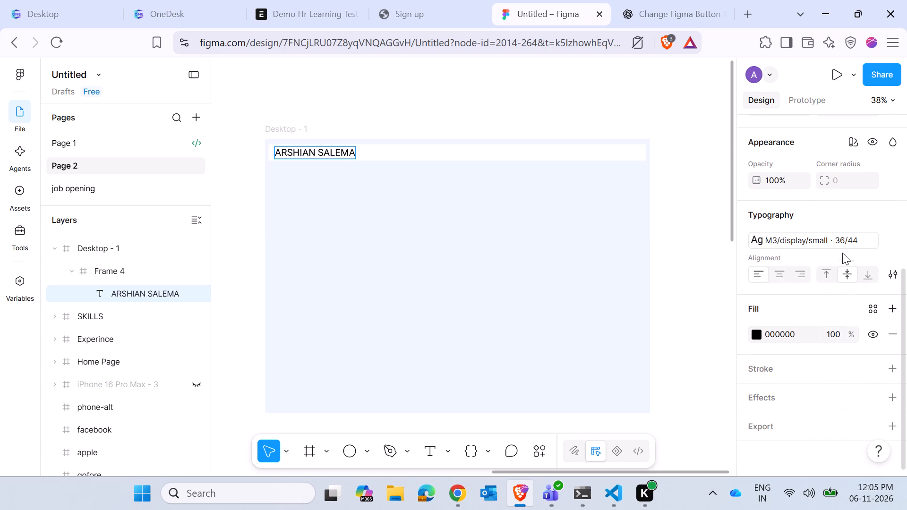
pyautogui.click(842, 241)
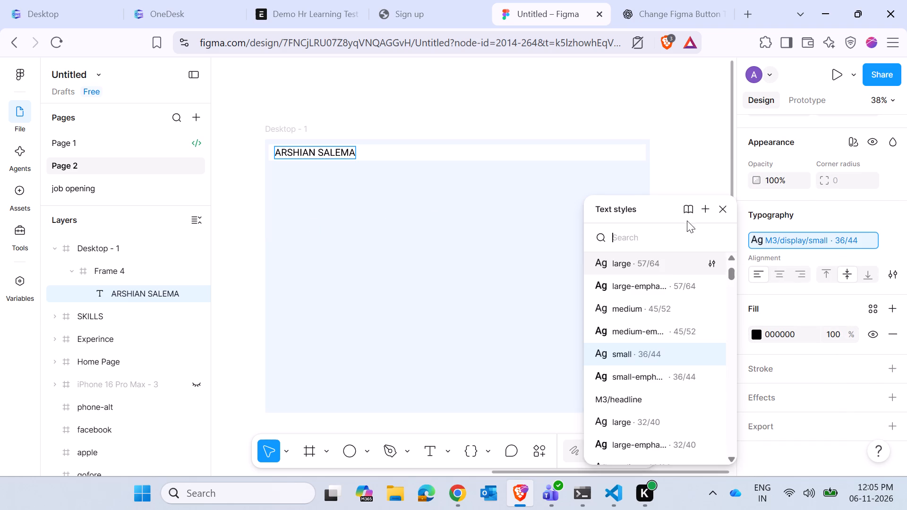
pyautogui.click(687, 216)
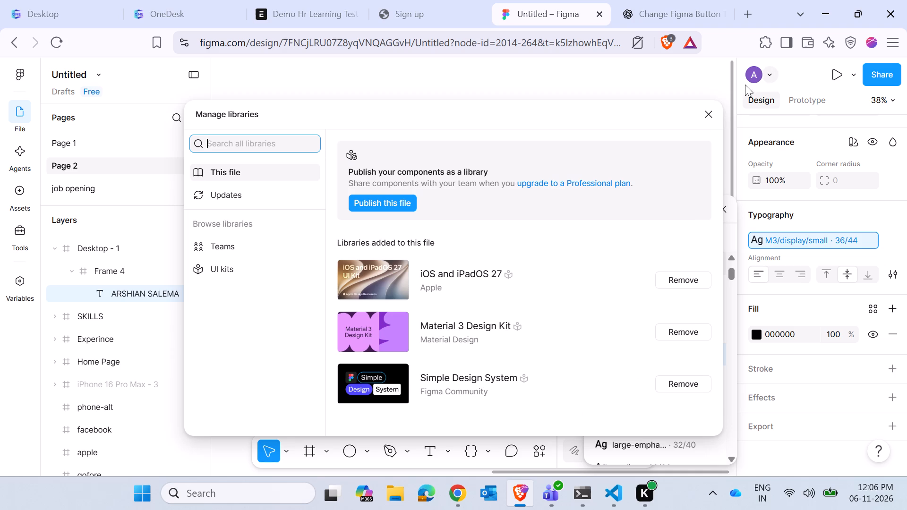
pyautogui.click(705, 119)
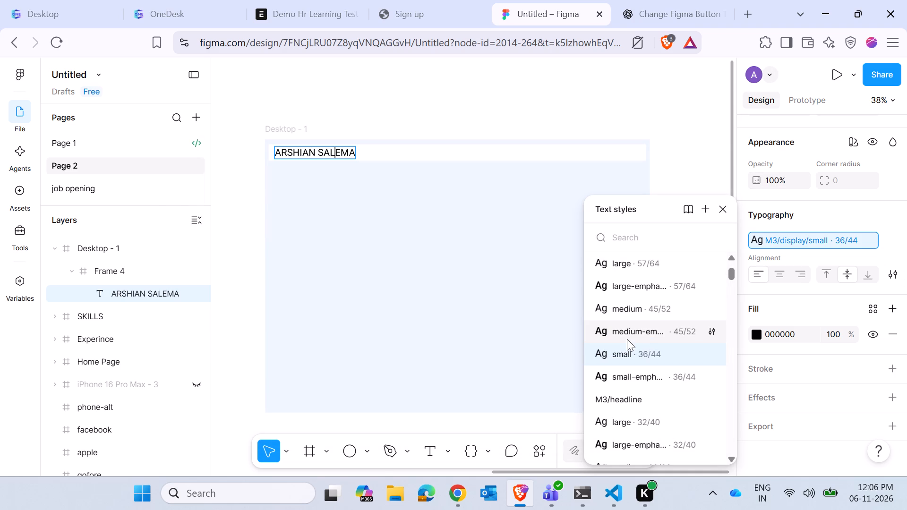
pyautogui.scroll(-8, 641, 319)
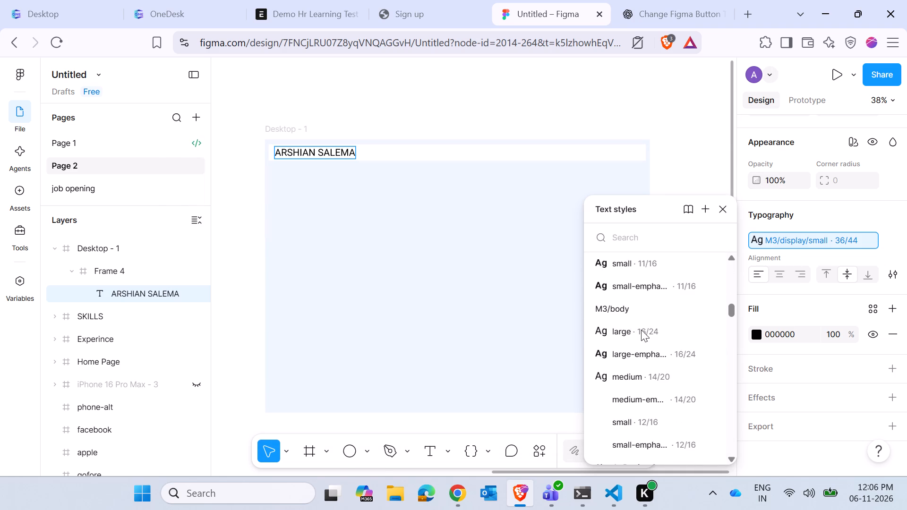
pyautogui.scroll(-5, 641, 330)
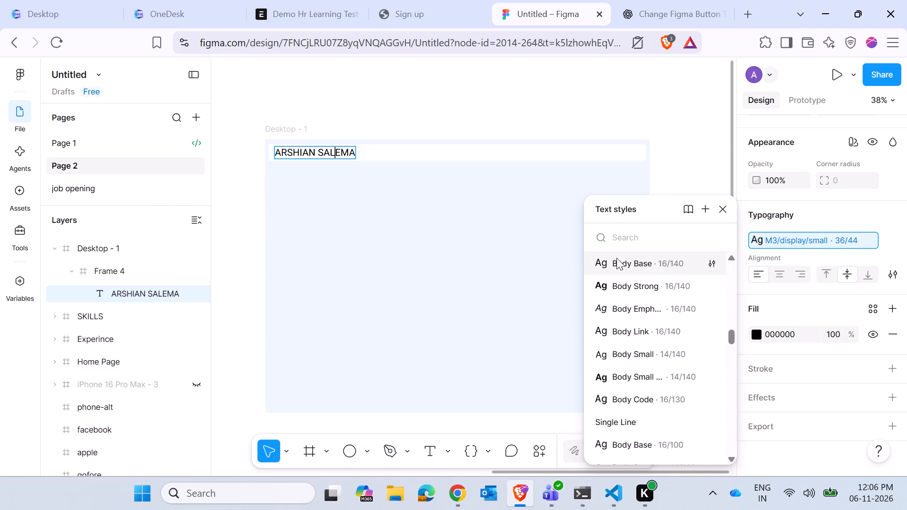
pyautogui.scroll(-7, 636, 350)
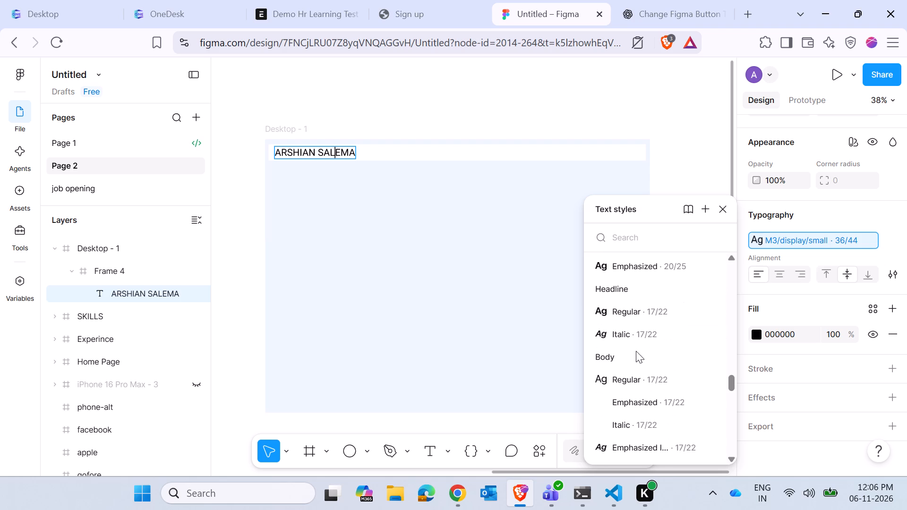
pyautogui.scroll(-7, 636, 351)
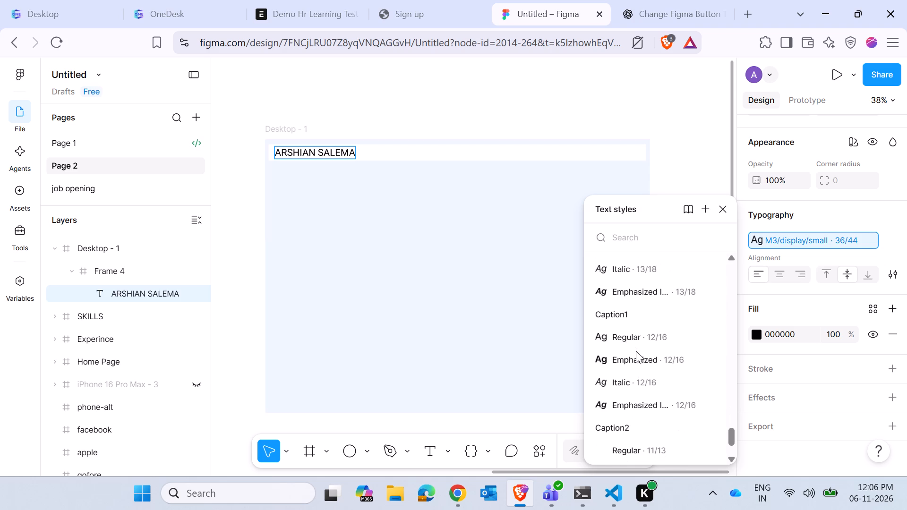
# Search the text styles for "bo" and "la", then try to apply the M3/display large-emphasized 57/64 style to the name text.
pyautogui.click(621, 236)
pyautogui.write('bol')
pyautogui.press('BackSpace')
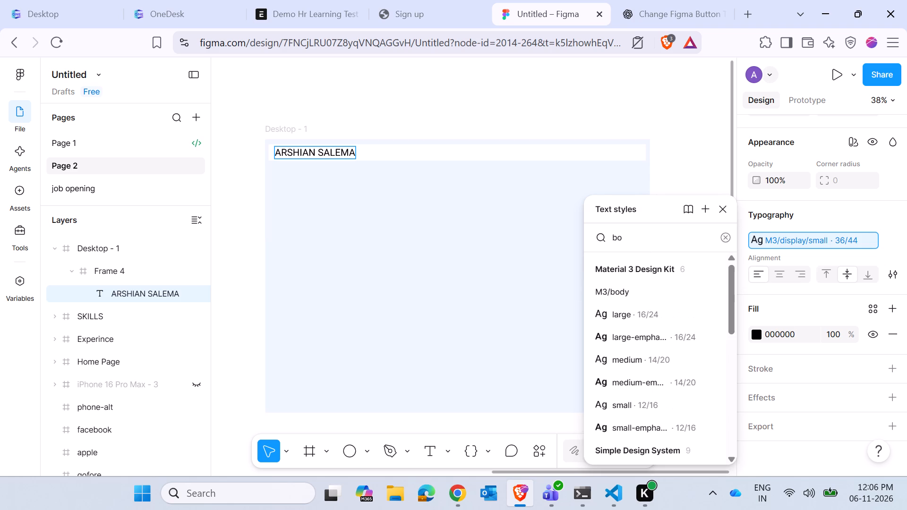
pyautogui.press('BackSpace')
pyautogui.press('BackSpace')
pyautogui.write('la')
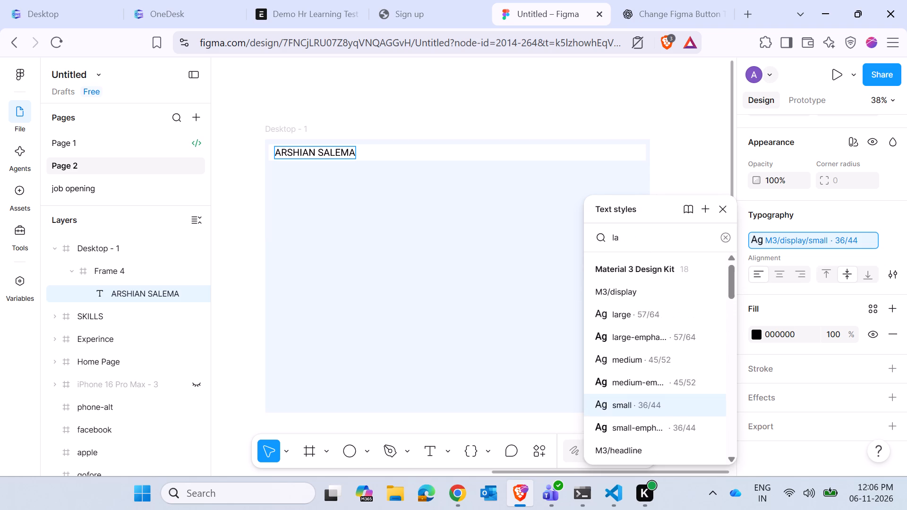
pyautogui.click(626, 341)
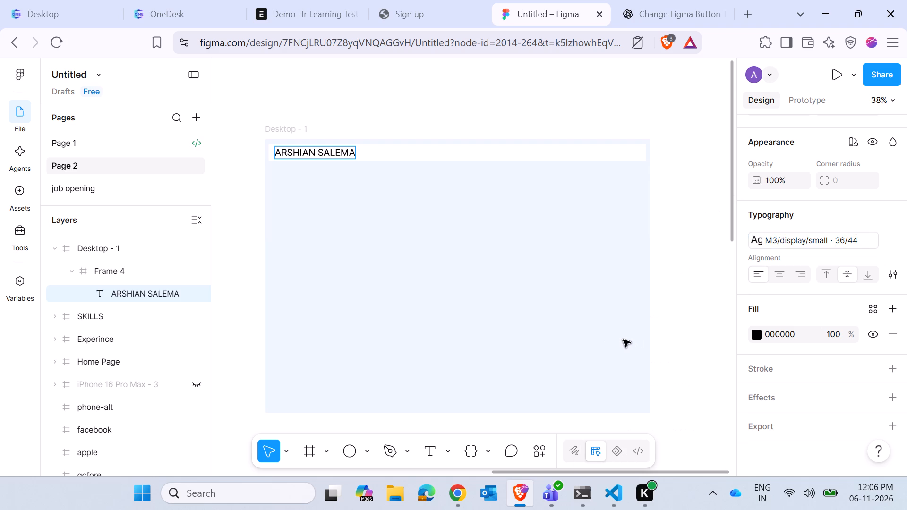
# Select the whole name text, examine its typography, fill and effects settings, and deselect it.
pyautogui.click(351, 238)
pyautogui.tripleClick(319, 153)
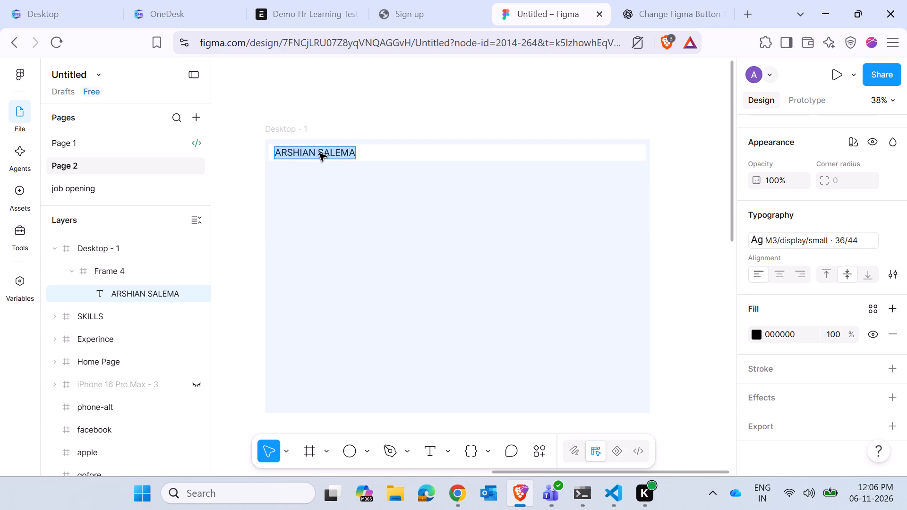
pyautogui.scroll(-1, 817, 300)
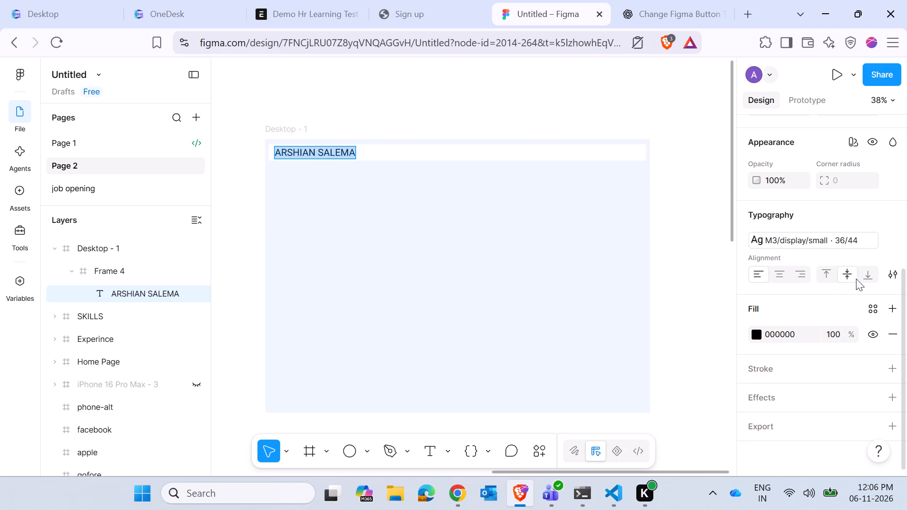
pyautogui.scroll(-2, 843, 394)
pyautogui.scroll(1, 843, 393)
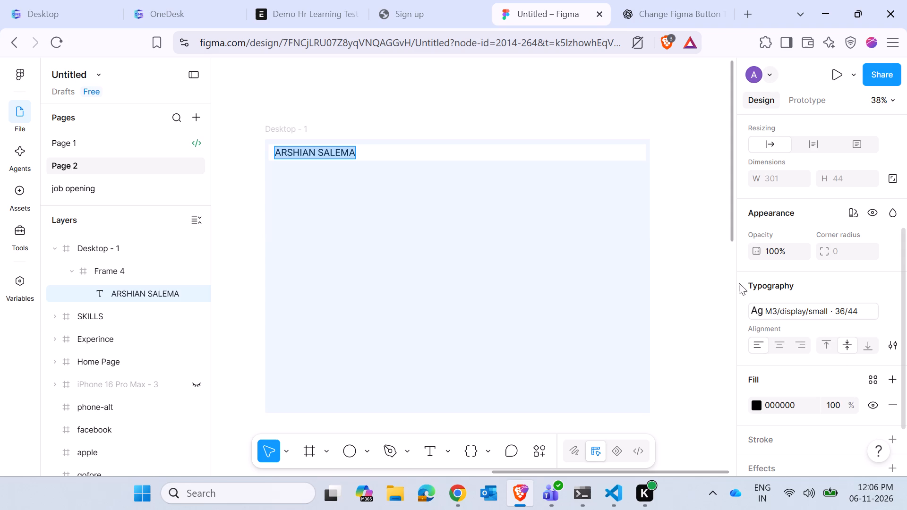
pyautogui.click(405, 238)
pyautogui.click(405, 235)
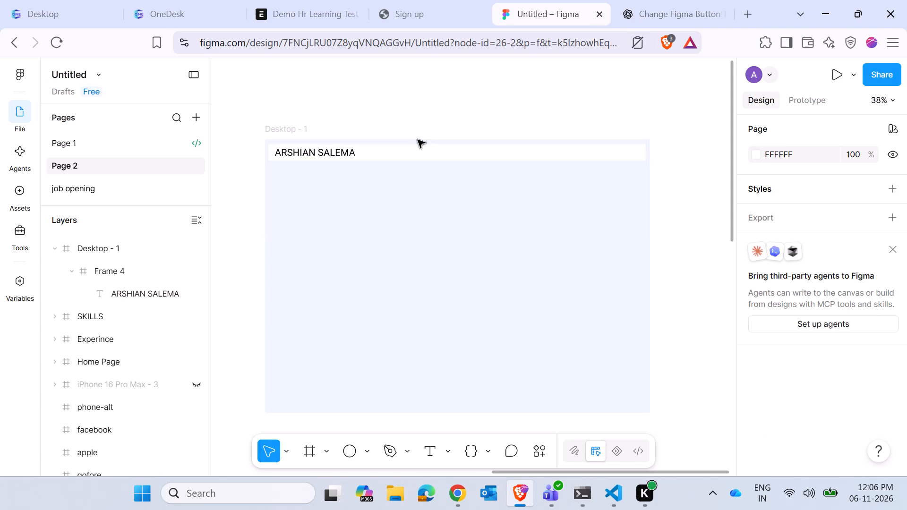
# Lower the opacity of Frame 4's FFFFFF fill to 42% and deselect the frame.
pyautogui.click(415, 153)
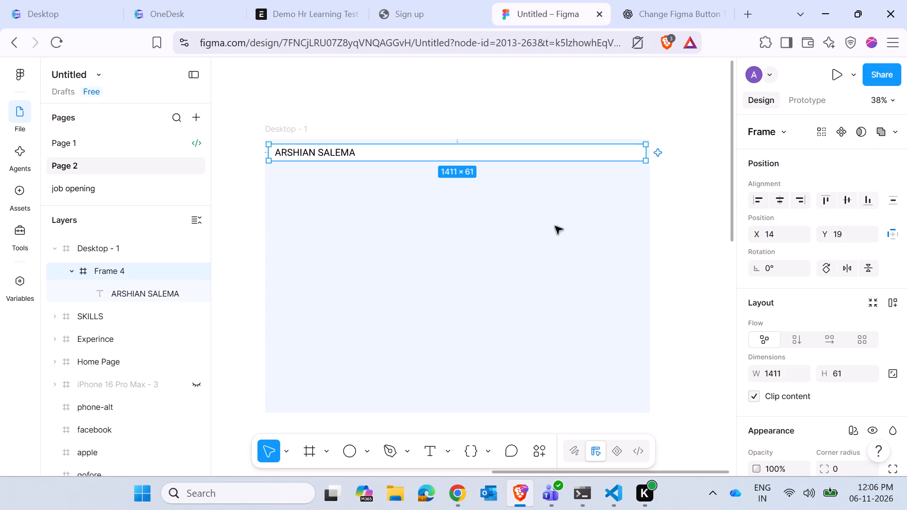
pyautogui.scroll(-3, 804, 366)
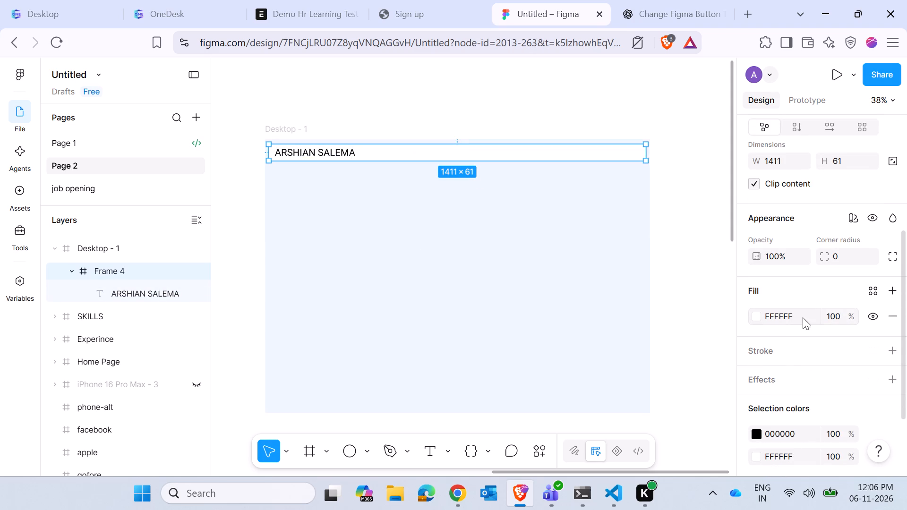
pyautogui.click(784, 317)
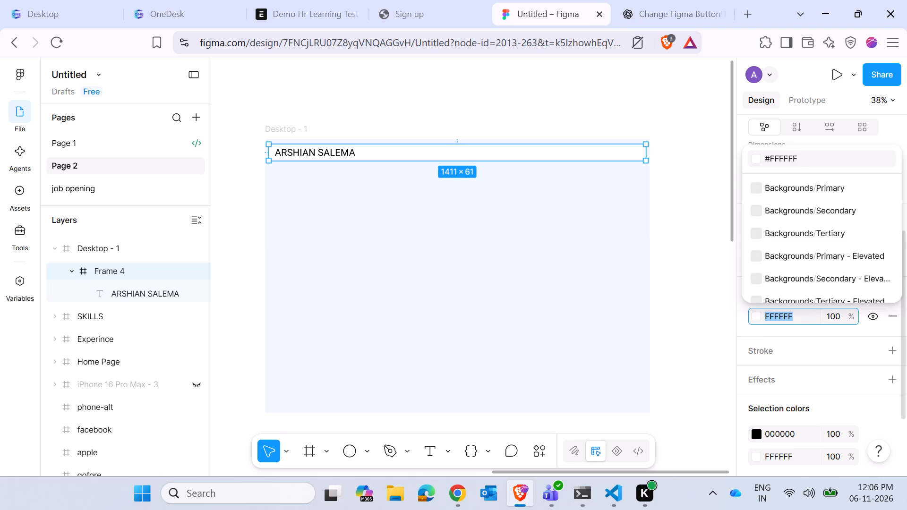
pyautogui.click(744, 326)
pyautogui.click(755, 315)
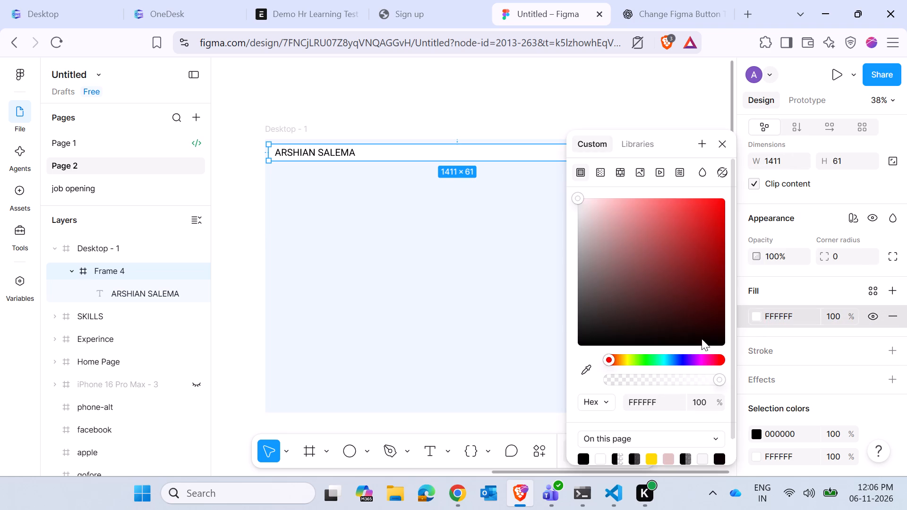
pyautogui.click(667, 378)
pyautogui.moveTo(667, 378); pyautogui.dragTo(649, 380)
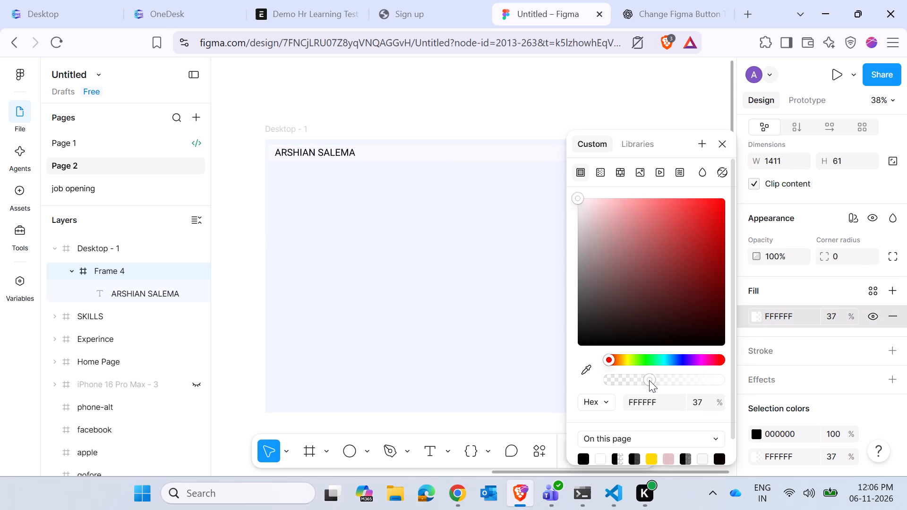
pyautogui.moveTo(649, 380); pyautogui.dragTo(655, 378)
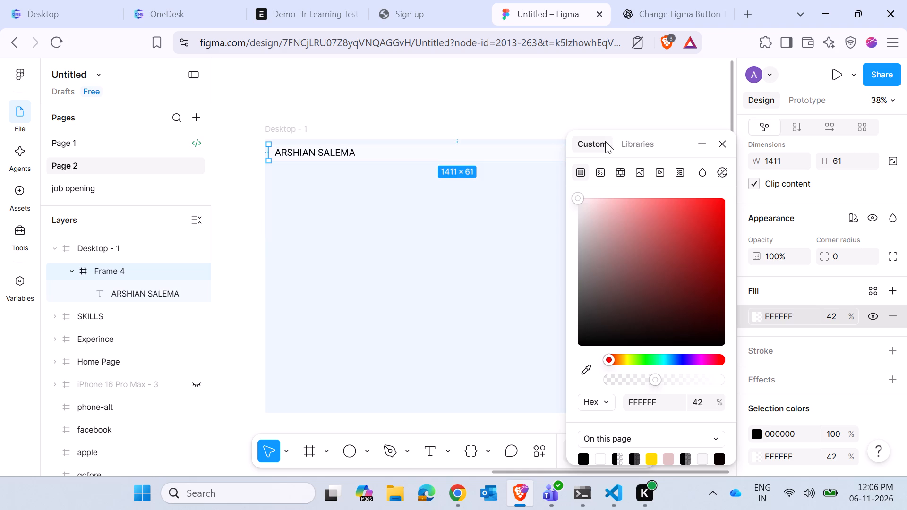
pyautogui.click(646, 84)
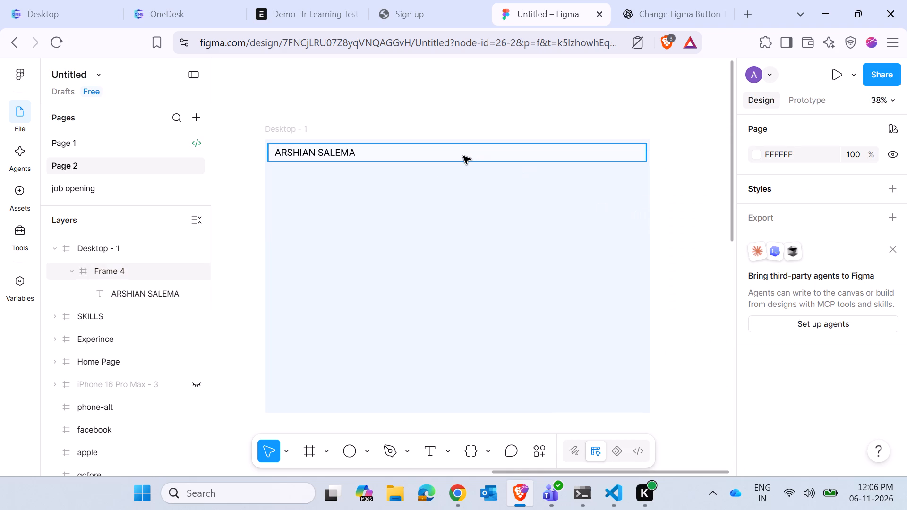
# Round Frame 4's corners with a corner radius of 50 and deselect the frame.
pyautogui.click(463, 156)
pyautogui.scroll(-1, 782, 377)
pyautogui.scroll(1, 783, 379)
pyautogui.scroll(-2, 783, 380)
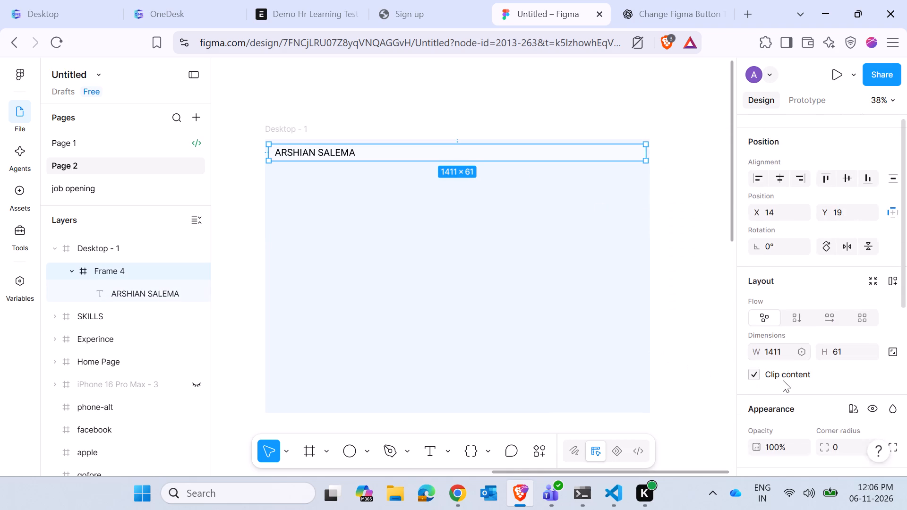
pyautogui.click(850, 325)
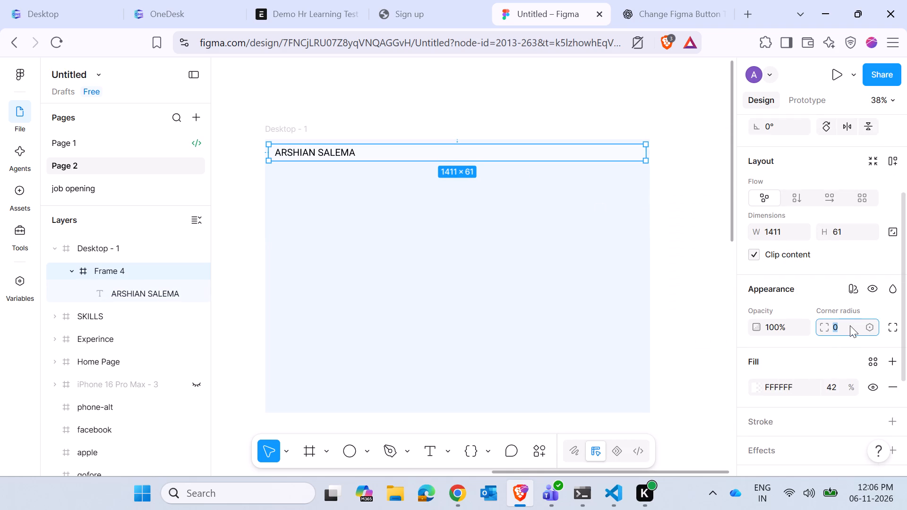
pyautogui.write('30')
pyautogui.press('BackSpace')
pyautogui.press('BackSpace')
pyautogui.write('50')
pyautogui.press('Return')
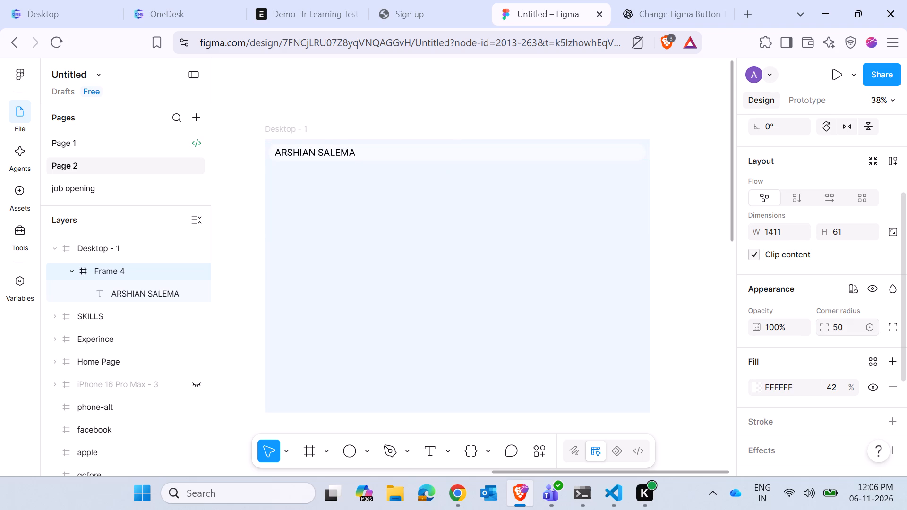
pyautogui.click(553, 282)
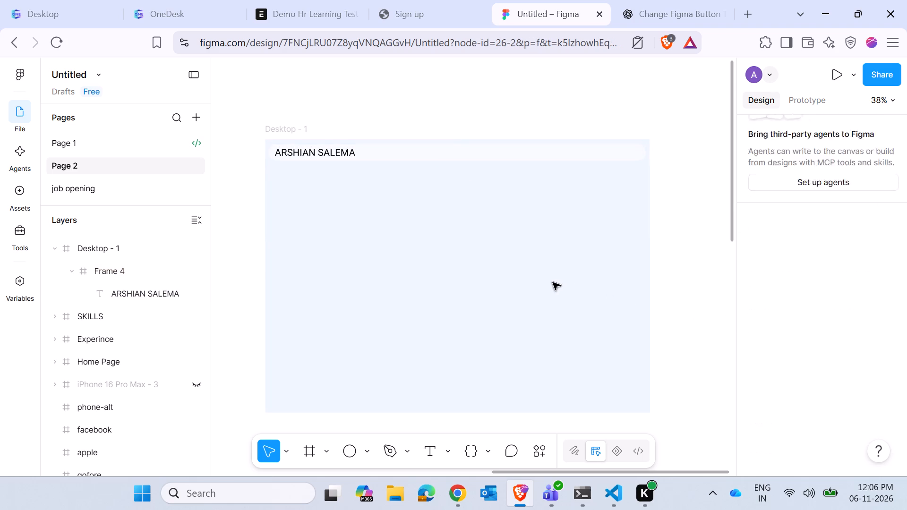
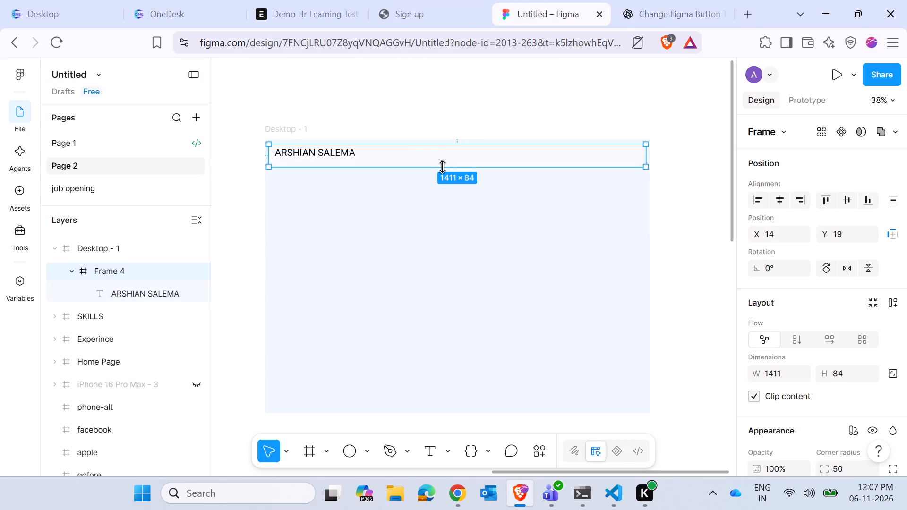
# Increase Frame 4's height to 100, keeping its top edge and width in place.
pyautogui.moveTo(442, 167); pyautogui.dragTo(442, 170)
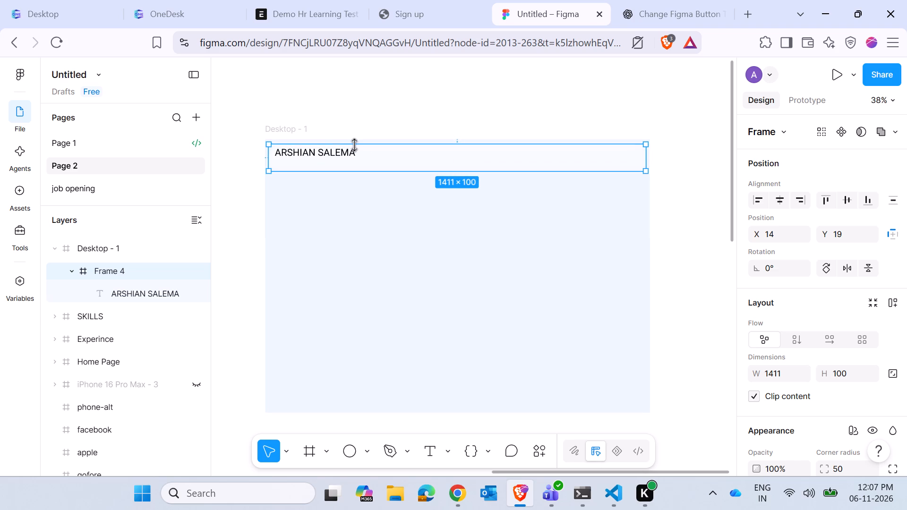
# Nudge the name text inside Frame 4 to X 26, Y 28, centring it vertically in the header bar.
pyautogui.click(332, 151)
pyautogui.click(332, 151)
pyautogui.doubleClick(337, 153)
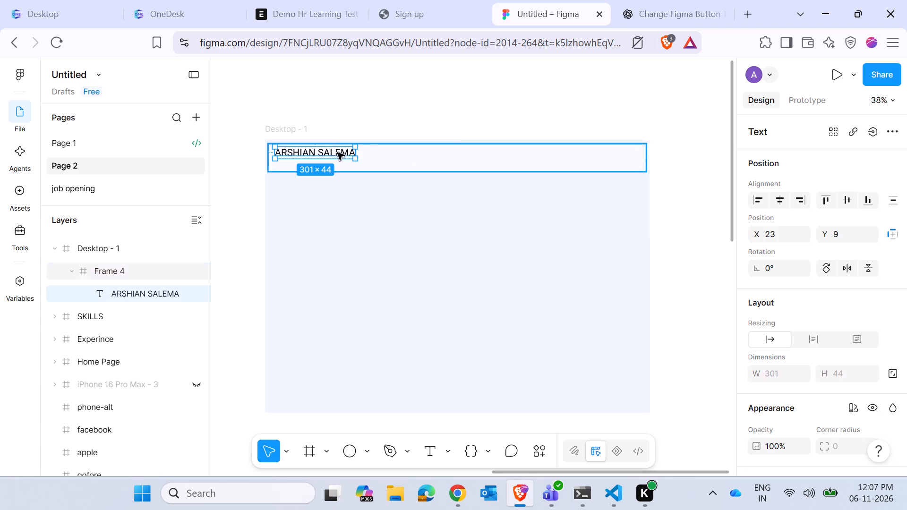
pyautogui.press('Down')
pyautogui.press('Down')
pyautogui.press('Down')
pyautogui.press('Down')
pyautogui.press('Down')
pyautogui.press('Down')
pyautogui.press('Down')
pyautogui.press('Down')
pyautogui.press('Down')
pyautogui.press('Down')
pyautogui.press('Down')
pyautogui.press('Down')
pyautogui.press('Down')
pyautogui.press('Down')
pyautogui.press('Down')
pyautogui.press('Down')
pyautogui.press('Down')
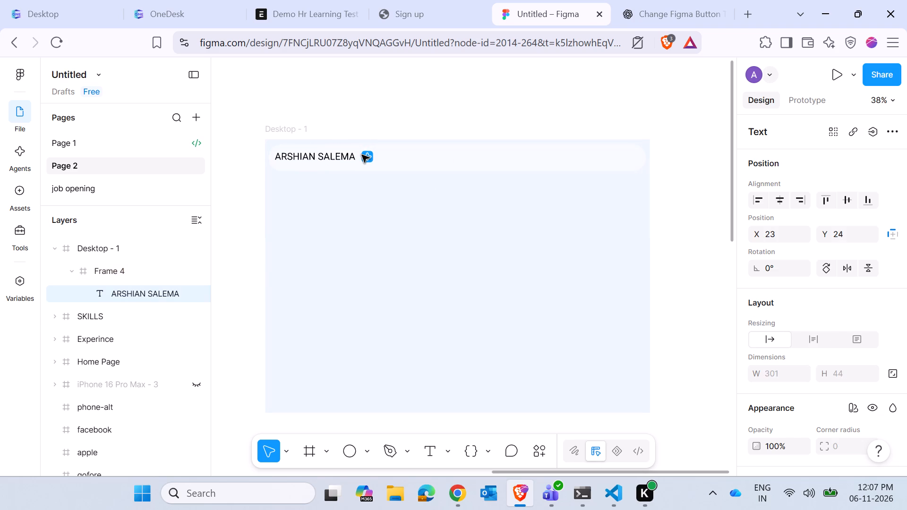
pyautogui.press('Down')
pyautogui.press('Up')
pyautogui.press('Up')
pyautogui.press('Up')
pyautogui.press('Up')
pyautogui.press('Up')
pyautogui.press('Right')
pyautogui.press('Right')
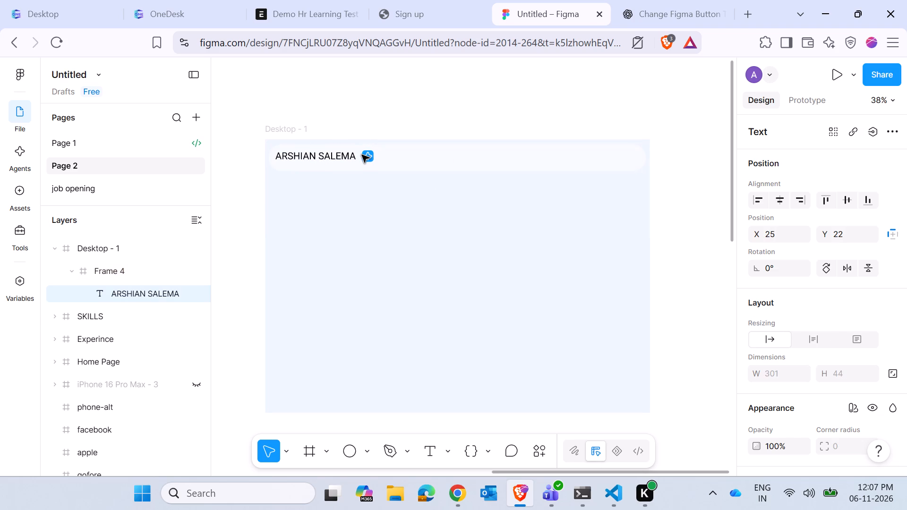
pyautogui.press('Right')
pyautogui.press('Down')
pyautogui.press('Down')
pyautogui.press('Down')
pyautogui.press('Down')
pyautogui.press('Down')
pyautogui.press('Down')
pyautogui.press('Down')
pyautogui.press('Up')
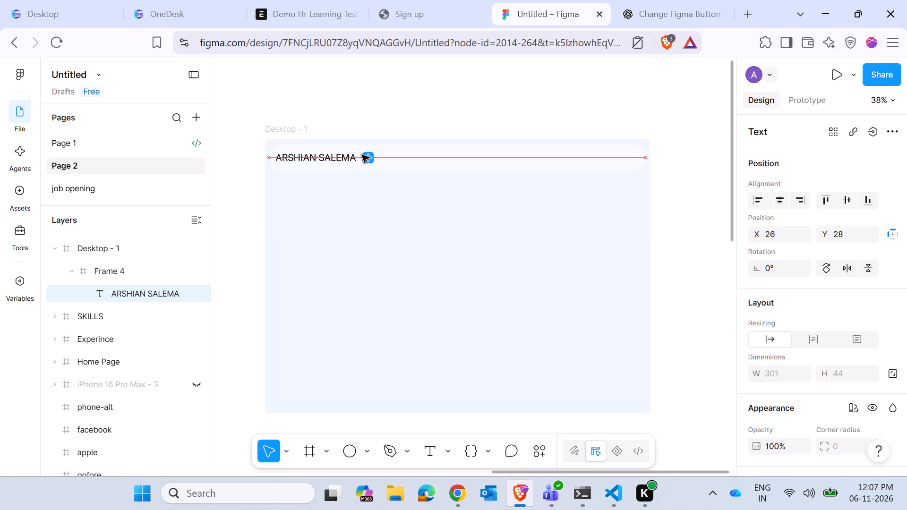
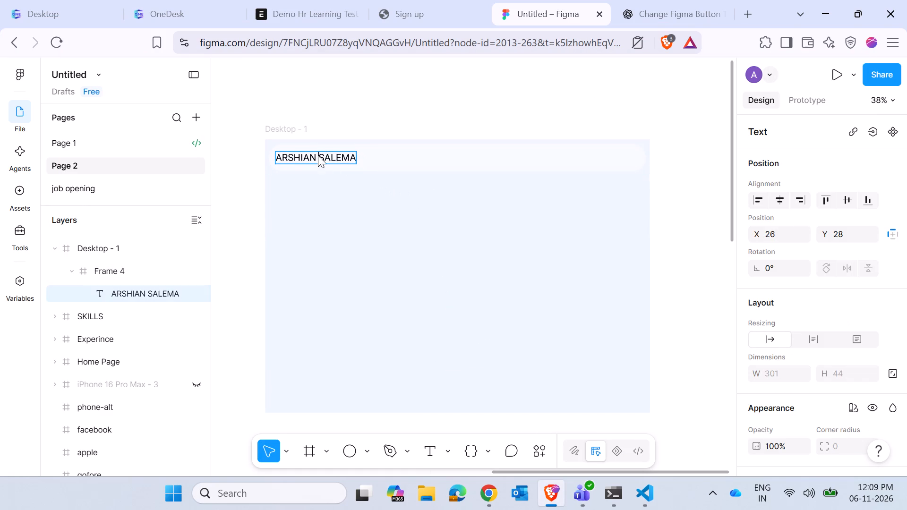
# Browse the available text styles for the name text in the header bar without applying a different one.
pyautogui.doubleClick(318, 155)
pyautogui.scroll(-3, 754, 317)
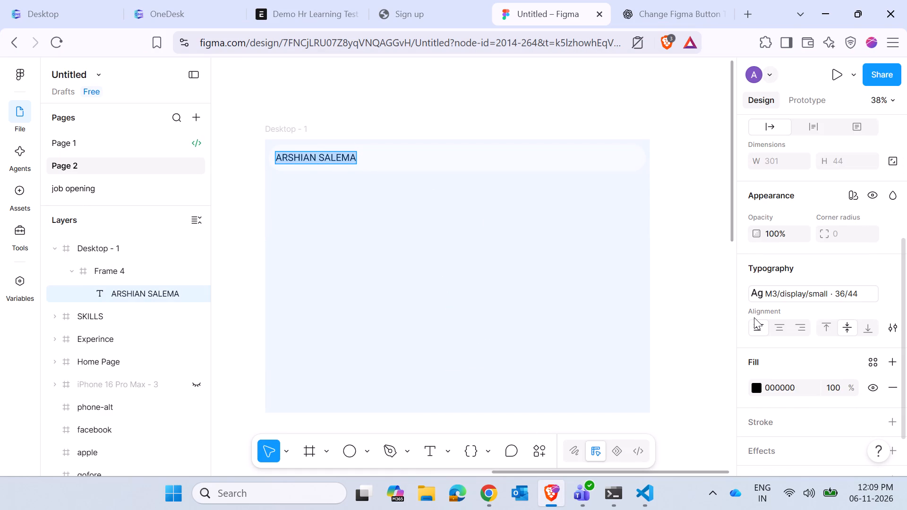
pyautogui.click(768, 293)
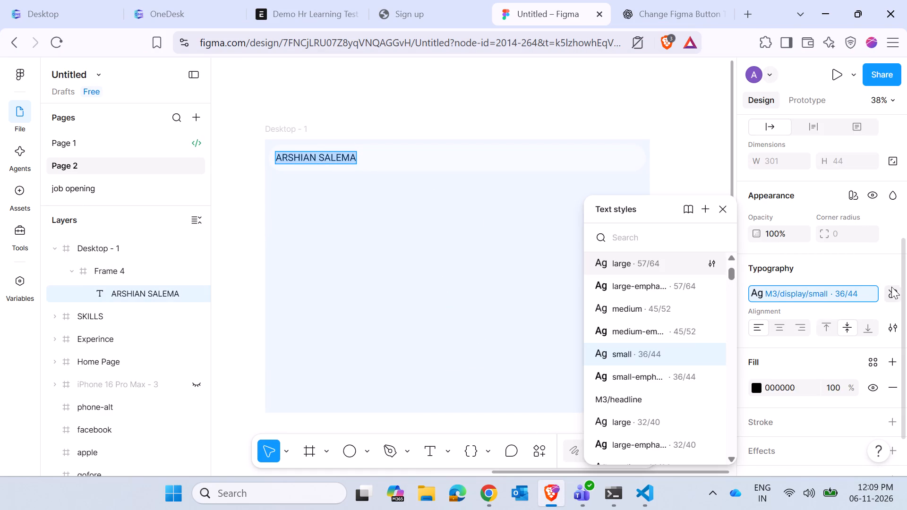
pyautogui.doubleClick(791, 265)
pyautogui.click(779, 296)
pyautogui.scroll(-7, 670, 318)
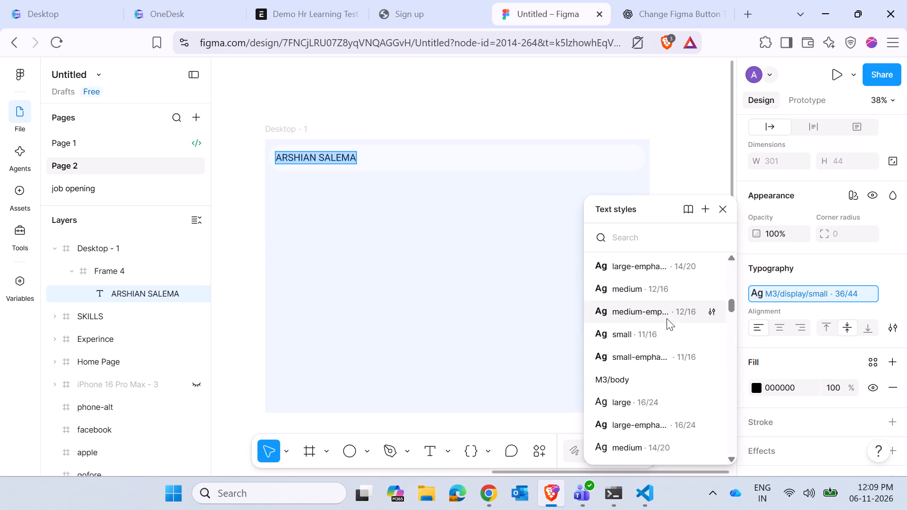
pyautogui.scroll(-2, 667, 318)
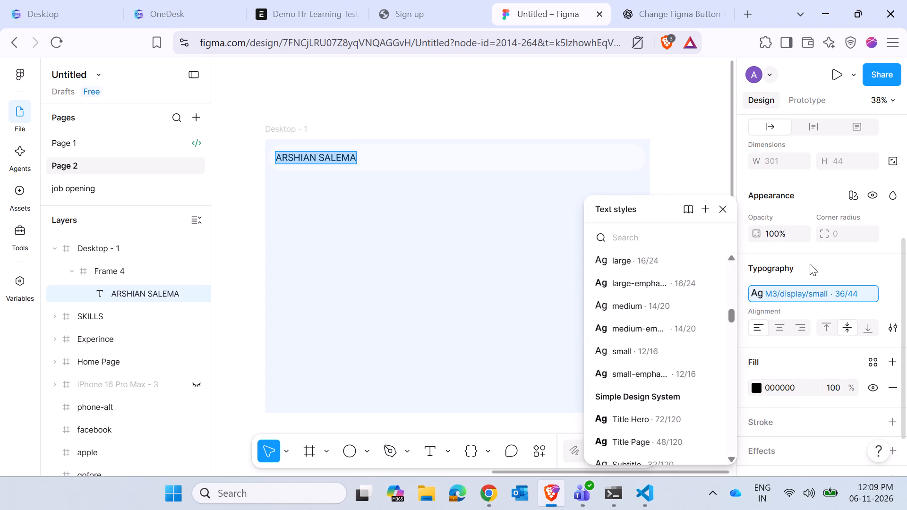
pyautogui.click(812, 263)
pyautogui.scroll(2, 812, 263)
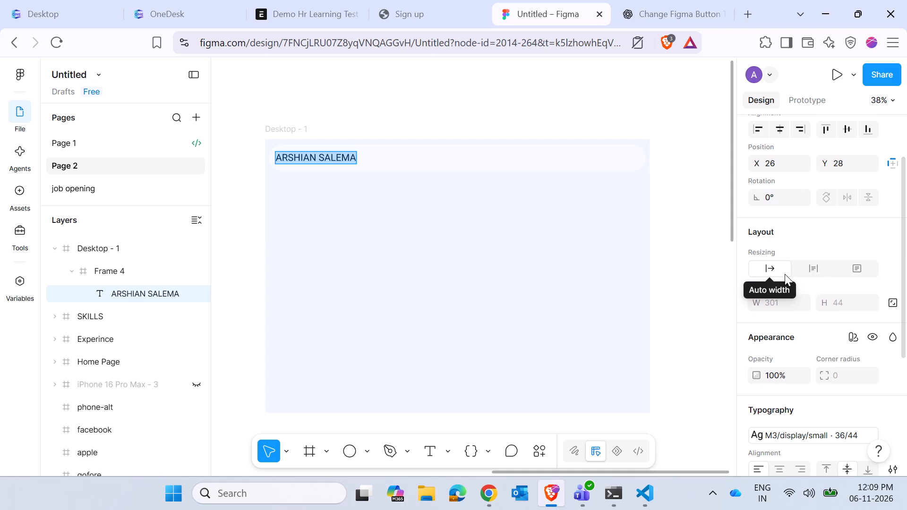
pyautogui.click(734, 273)
pyautogui.click(441, 212)
pyautogui.click(410, 213)
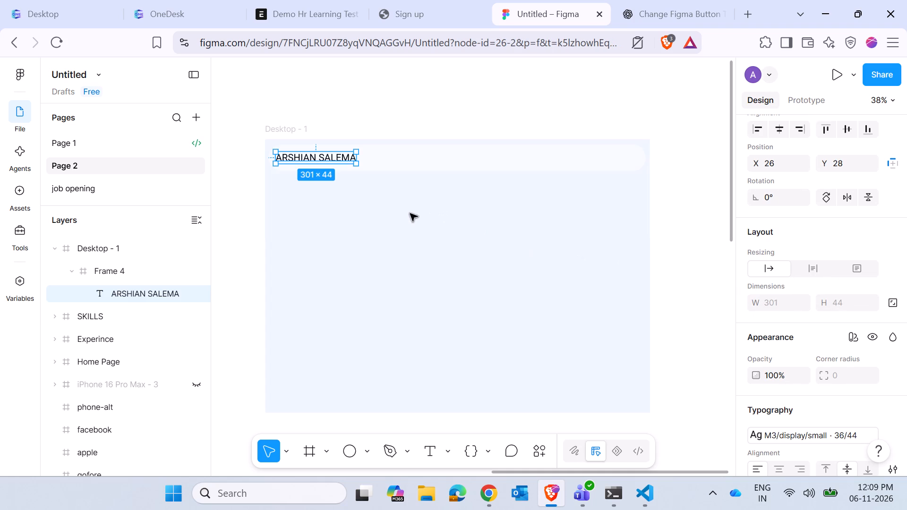
pyautogui.click(433, 115)
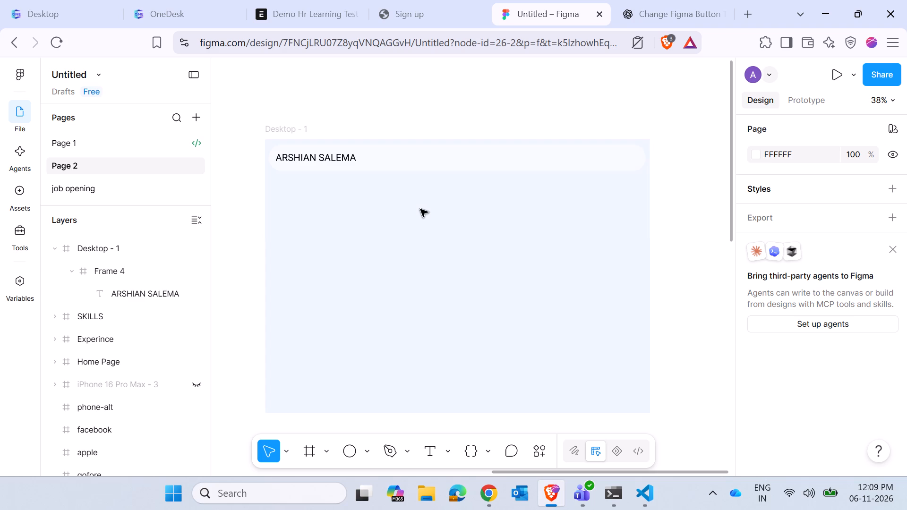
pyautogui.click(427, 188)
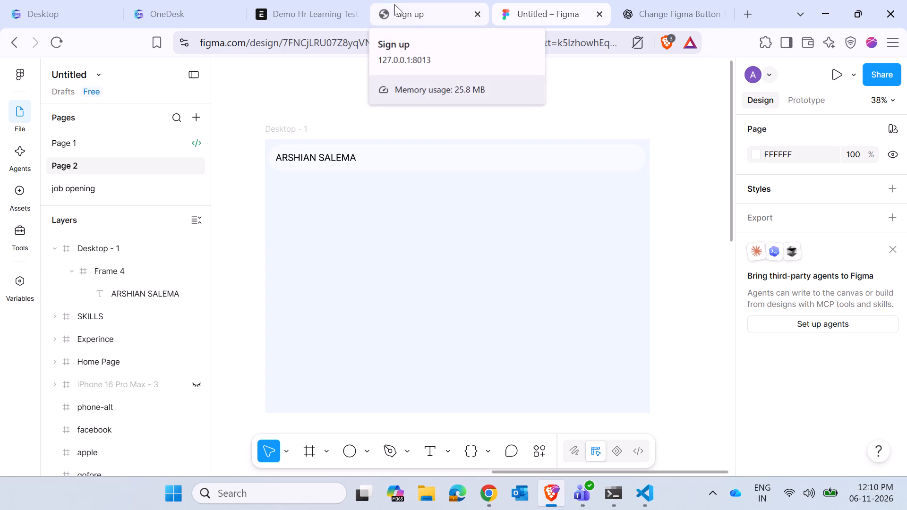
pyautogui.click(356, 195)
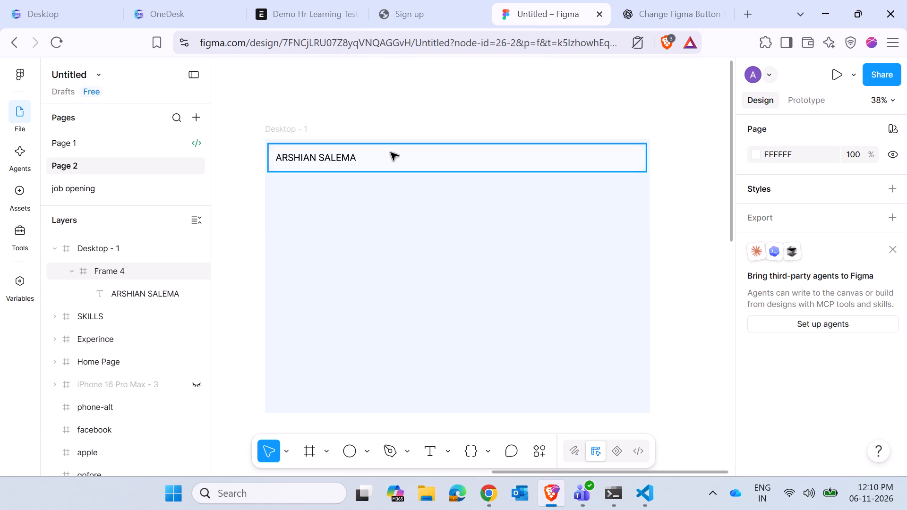
# Add a HOME text inside Frame 4, beside the name text, at about X 403, Y 19.
pyautogui.click(429, 449)
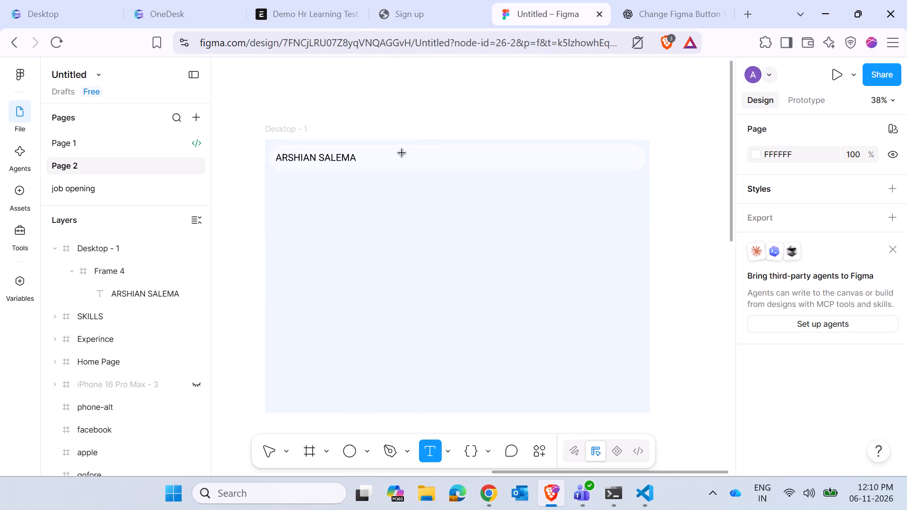
pyautogui.doubleClick(393, 158)
pyautogui.doubleClick(393, 158)
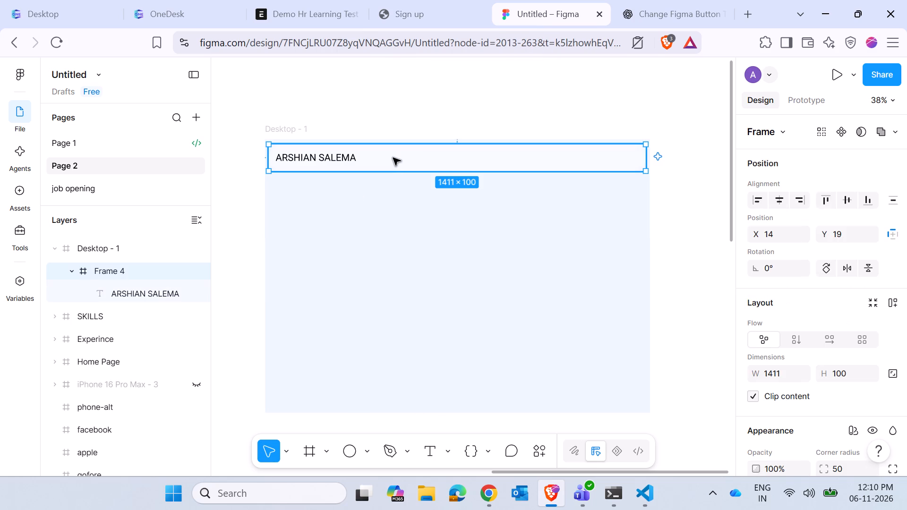
pyautogui.tripleClick(393, 158)
pyautogui.click(393, 158)
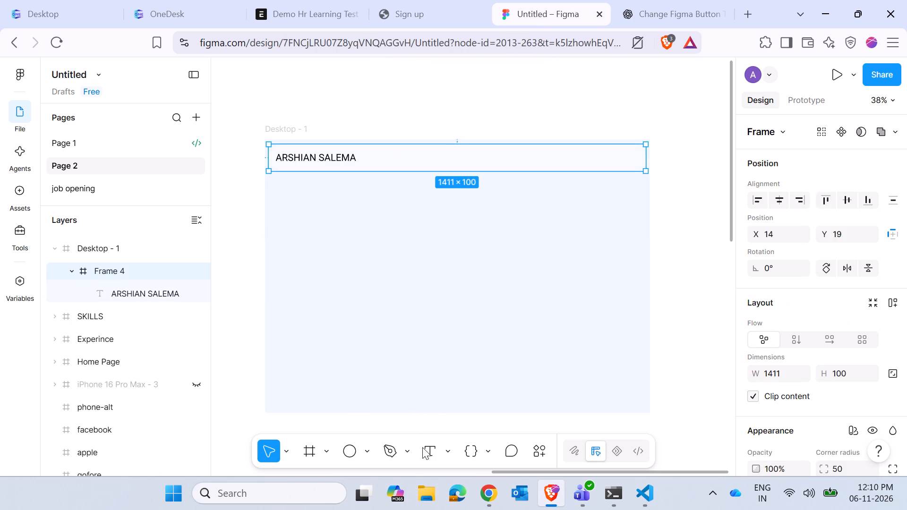
pyautogui.click(422, 455)
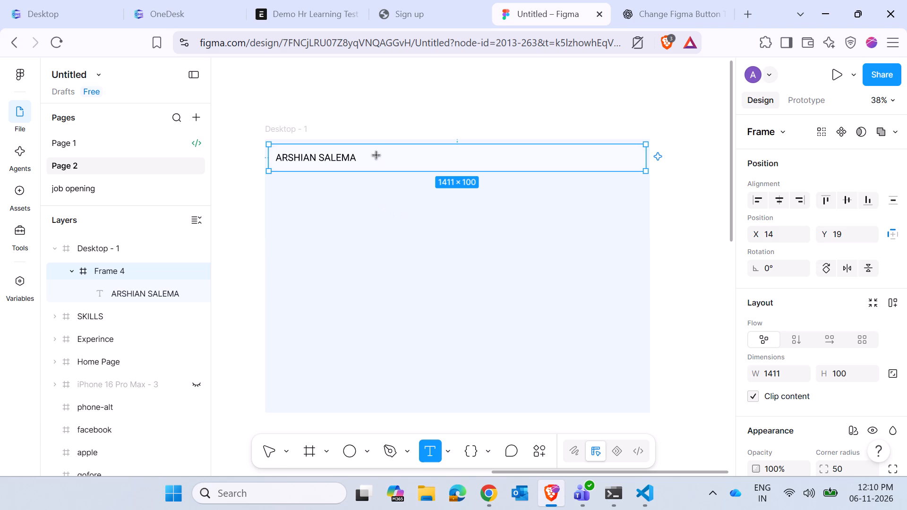
pyautogui.click(376, 155)
pyautogui.write('sd')
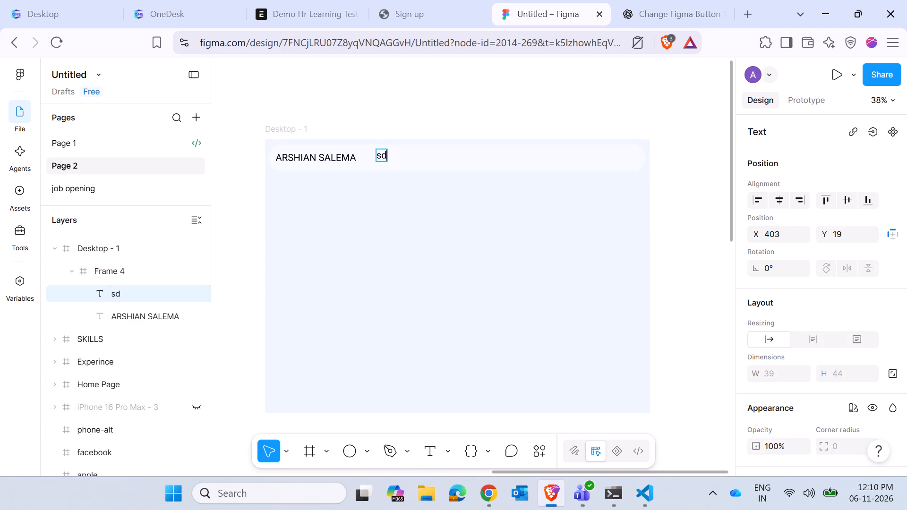
pyautogui.press('BackSpace')
pyautogui.press('BackSpace')
pyautogui.write('HOME')
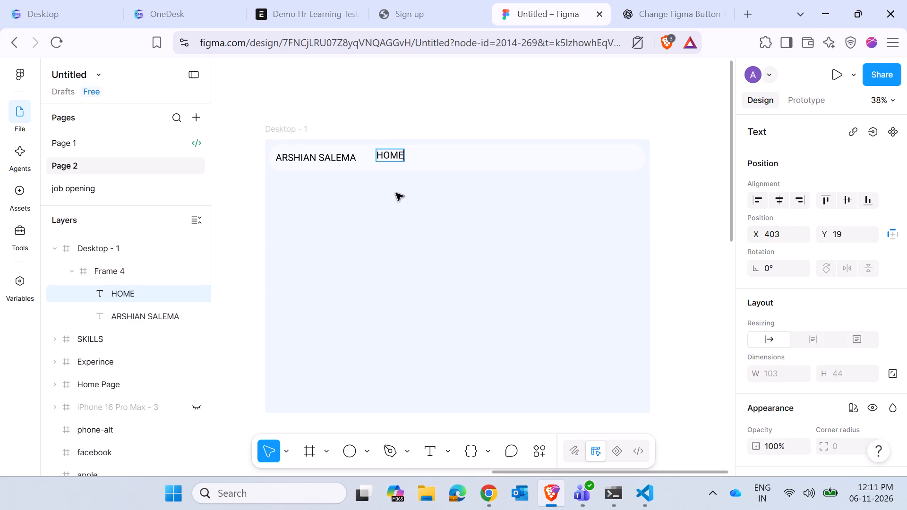
pyautogui.click(396, 193)
# Nudge the HOME text to X 421, Y 28, centring it vertically in line with the name text.
pyautogui.press('Down')
pyautogui.press('Down')
pyautogui.press('Down')
pyautogui.press('Right')
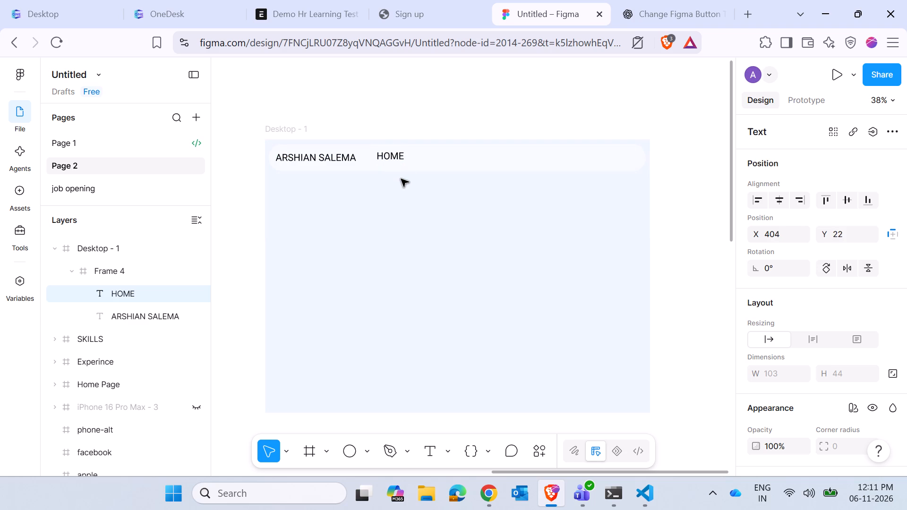
pyautogui.press('Right')
pyautogui.press('Down')
pyautogui.press('Down')
pyautogui.press('Down')
pyautogui.press('Down')
pyautogui.press('Down')
pyautogui.press('Down')
pyautogui.press('Down')
pyautogui.press('Up')
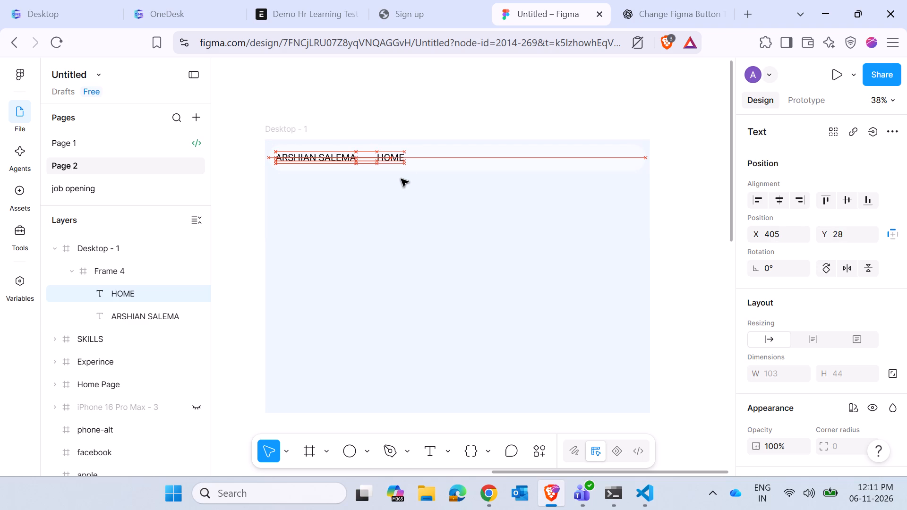
pyautogui.press('Right')
pyautogui.press('Right')
pyautogui.press('Right')
pyautogui.press('Right')
pyautogui.press('Right')
pyautogui.press('Right')
pyautogui.press('Right')
pyautogui.press('Right')
pyautogui.press('Right')
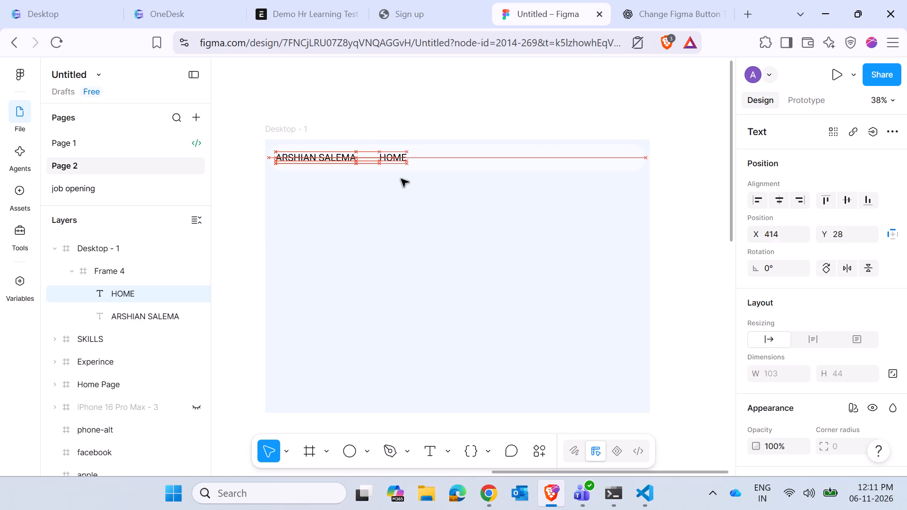
pyautogui.press('Right')
pyautogui.press('Right')
pyautogui.press('Right')
pyautogui.press('Right')
pyautogui.press('Right')
pyautogui.press('Right')
pyautogui.press('Right')
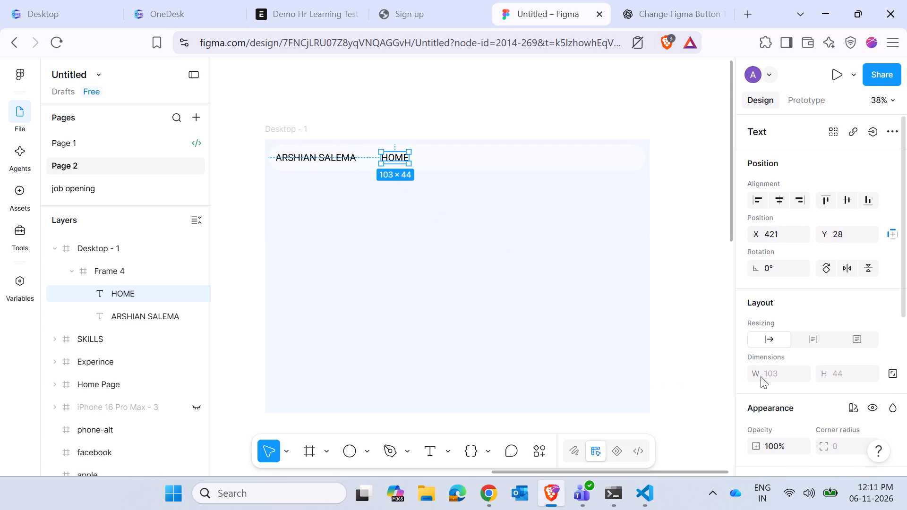
# Apply the M3/body/large 16/24 text style to the HOME text.
pyautogui.scroll(-3, 764, 376)
pyautogui.click(816, 296)
pyautogui.scroll(4, 676, 301)
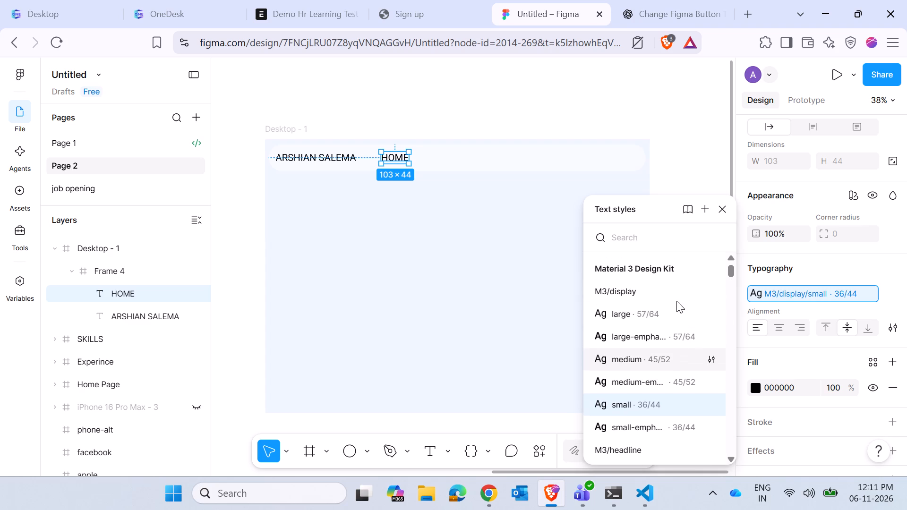
pyautogui.scroll(3, 676, 301)
pyautogui.scroll(-5, 676, 301)
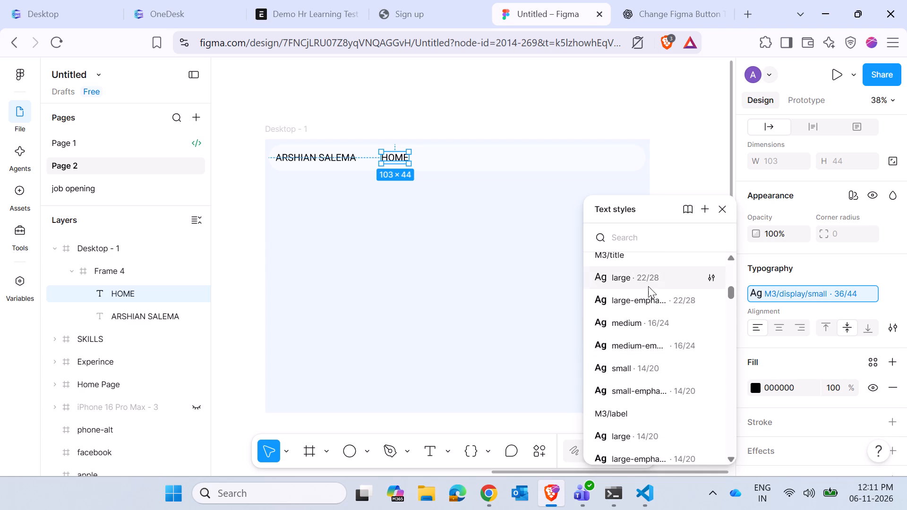
pyautogui.scroll(-8, 648, 286)
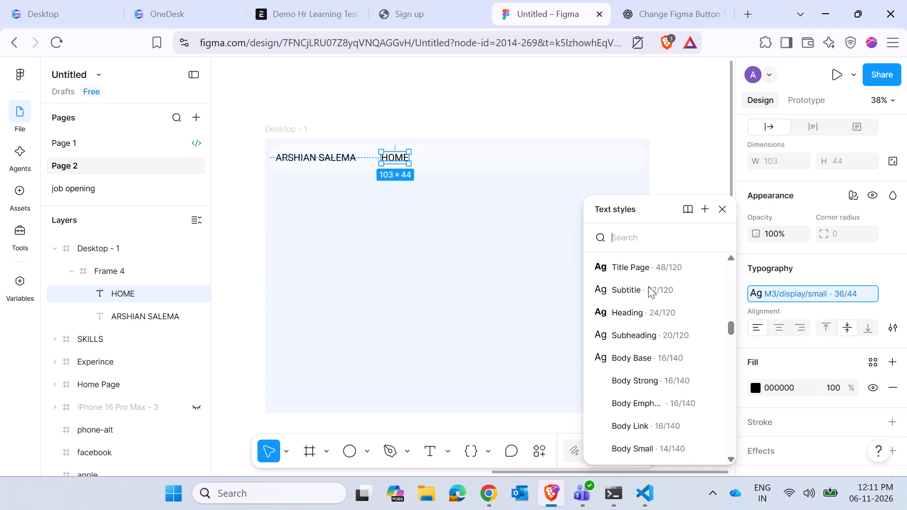
pyautogui.scroll(4, 648, 286)
pyautogui.click(644, 311)
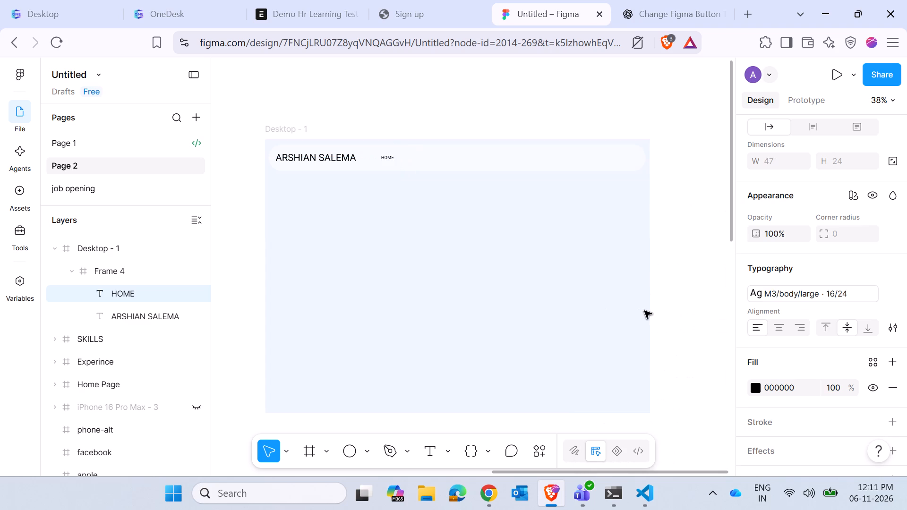
pyautogui.click(403, 204)
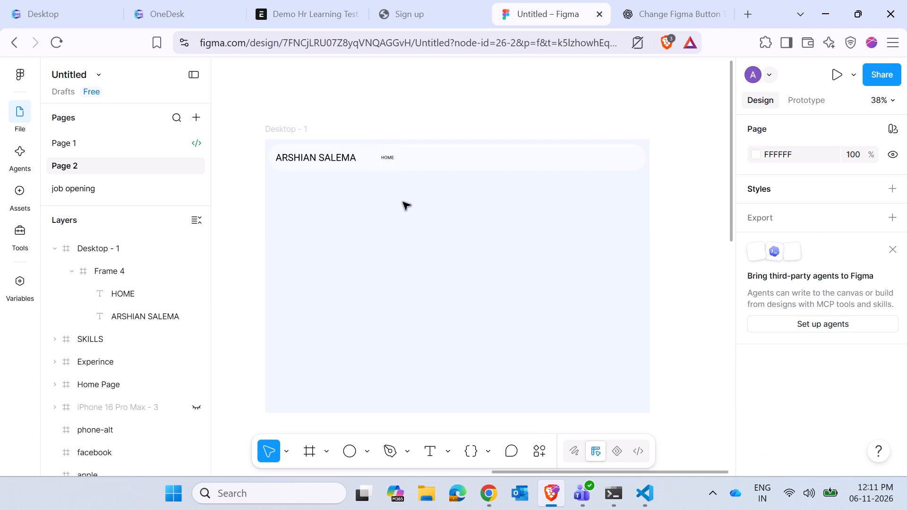
# Reorder the layers in Frame 4 so the name text sits above HOME.
pyautogui.click(386, 157)
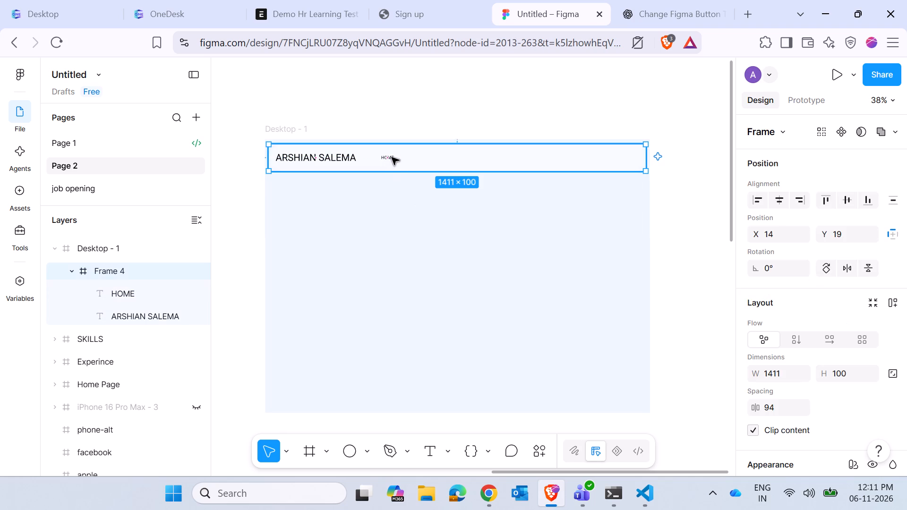
pyautogui.doubleClick(389, 153)
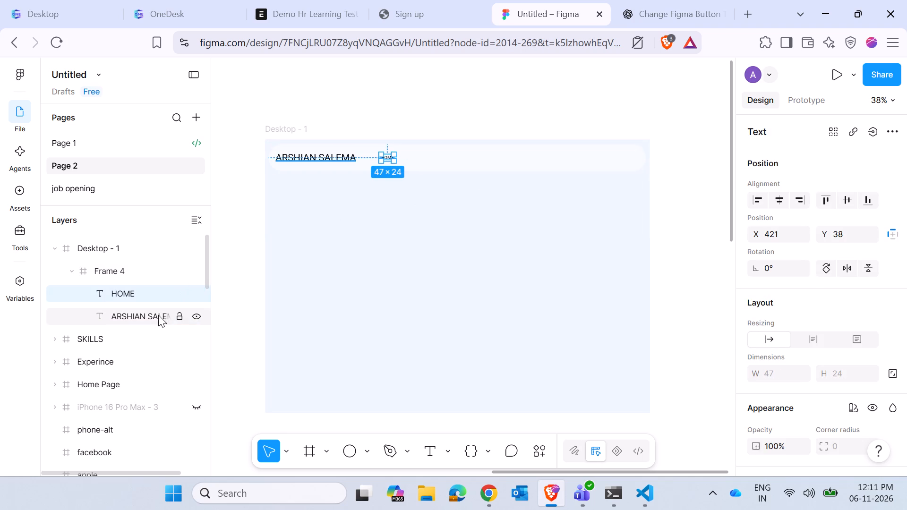
pyautogui.moveTo(158, 315); pyautogui.dragTo(158, 285)
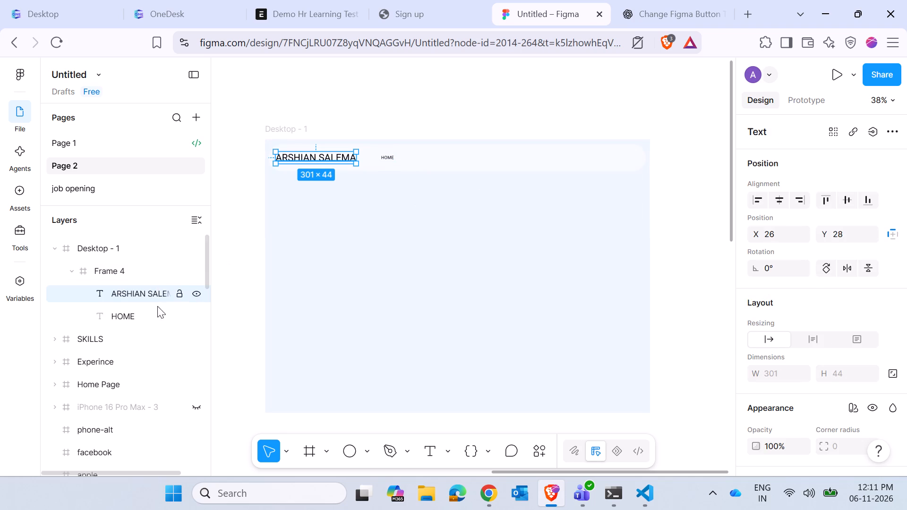
# Duplicate the HOME text twice along the header bar, placing the copies at X 498 and X 575, both at Y 38.
pyautogui.click(146, 310)
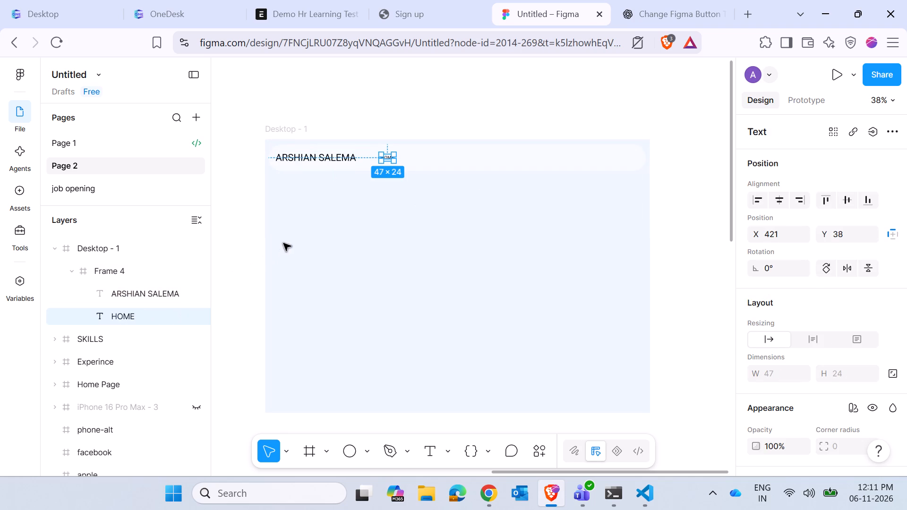
pyautogui.keyDown('alt'); pyautogui.moveTo(393, 158); pyautogui.dragTo(404, 158); pyautogui.keyUp('alt')
pyautogui.keyDown('alt'); pyautogui.moveTo(404, 158); pyautogui.dragTo(414, 159); pyautogui.keyUp('alt')
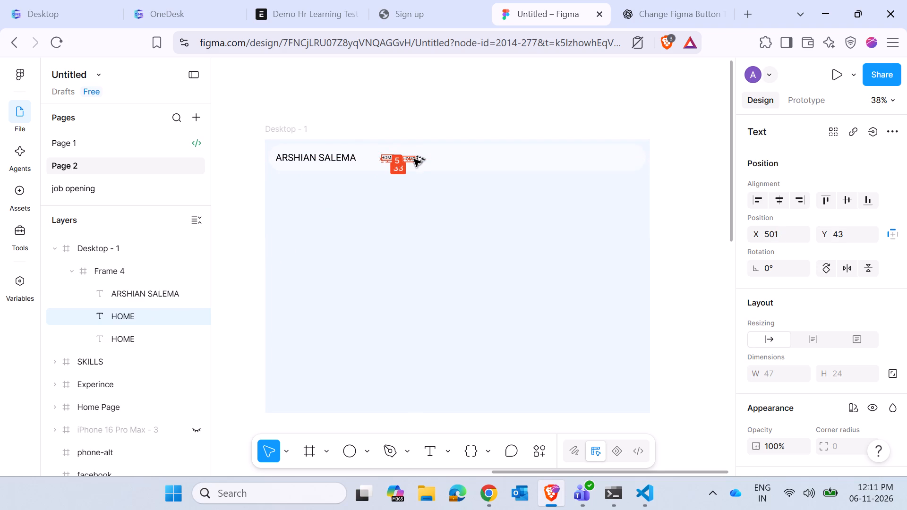
pyautogui.keyDown('alt'); pyautogui.moveTo(414, 159); pyautogui.dragTo(413, 158); pyautogui.keyUp('alt')
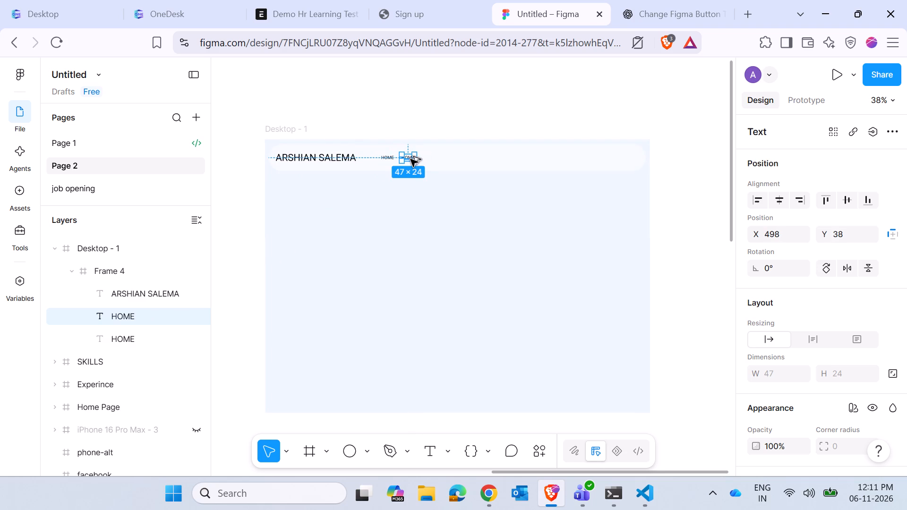
pyautogui.keyDown('alt'); pyautogui.moveTo(411, 159); pyautogui.dragTo(430, 161); pyautogui.keyUp('alt')
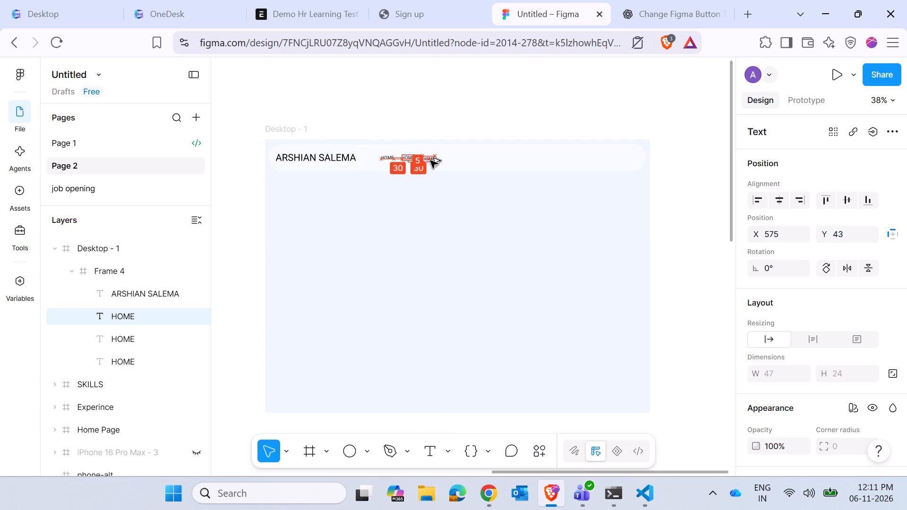
pyautogui.keyDown('alt'); pyautogui.moveTo(430, 161); pyautogui.dragTo(432, 160); pyautogui.keyUp('alt')
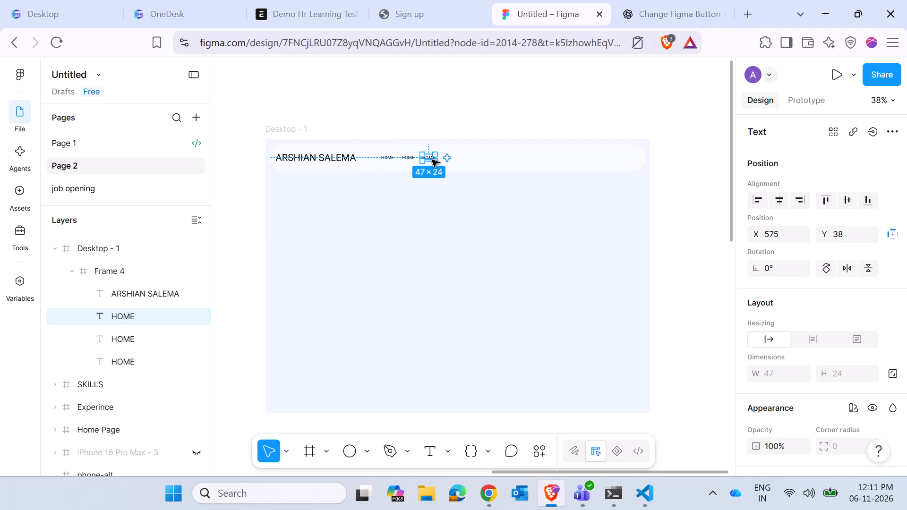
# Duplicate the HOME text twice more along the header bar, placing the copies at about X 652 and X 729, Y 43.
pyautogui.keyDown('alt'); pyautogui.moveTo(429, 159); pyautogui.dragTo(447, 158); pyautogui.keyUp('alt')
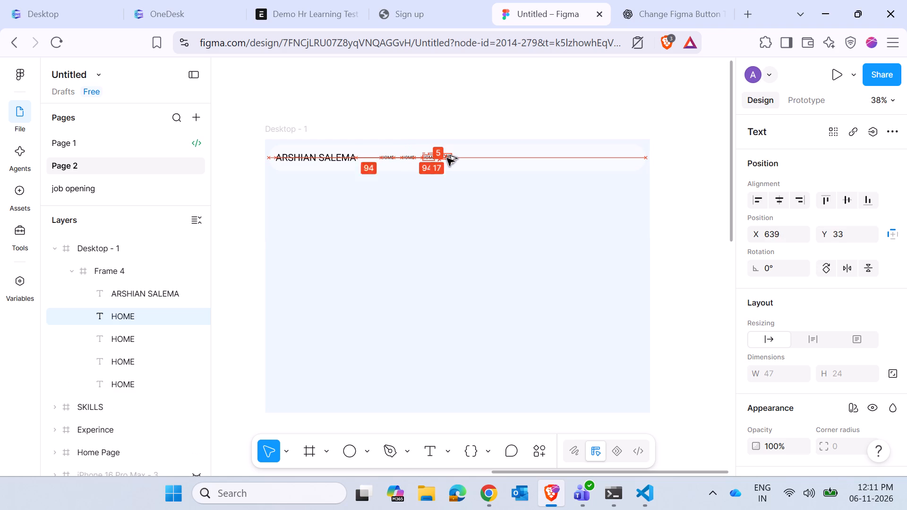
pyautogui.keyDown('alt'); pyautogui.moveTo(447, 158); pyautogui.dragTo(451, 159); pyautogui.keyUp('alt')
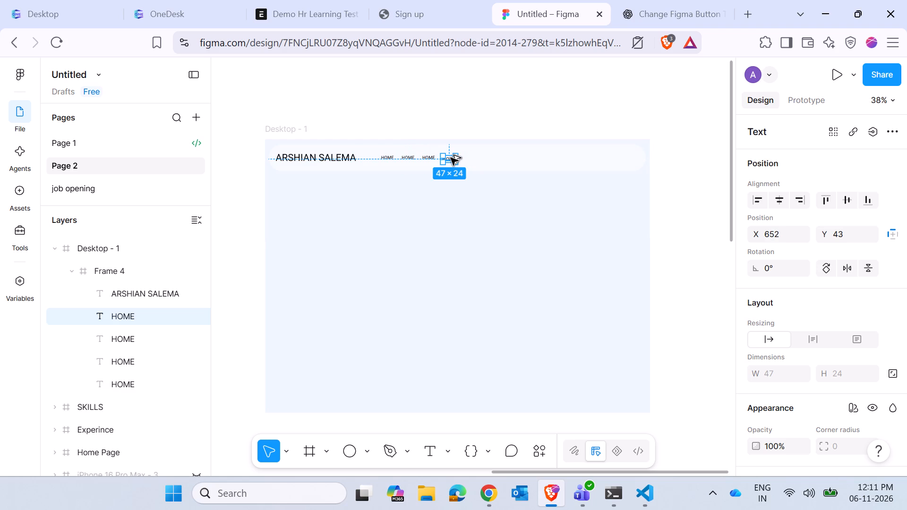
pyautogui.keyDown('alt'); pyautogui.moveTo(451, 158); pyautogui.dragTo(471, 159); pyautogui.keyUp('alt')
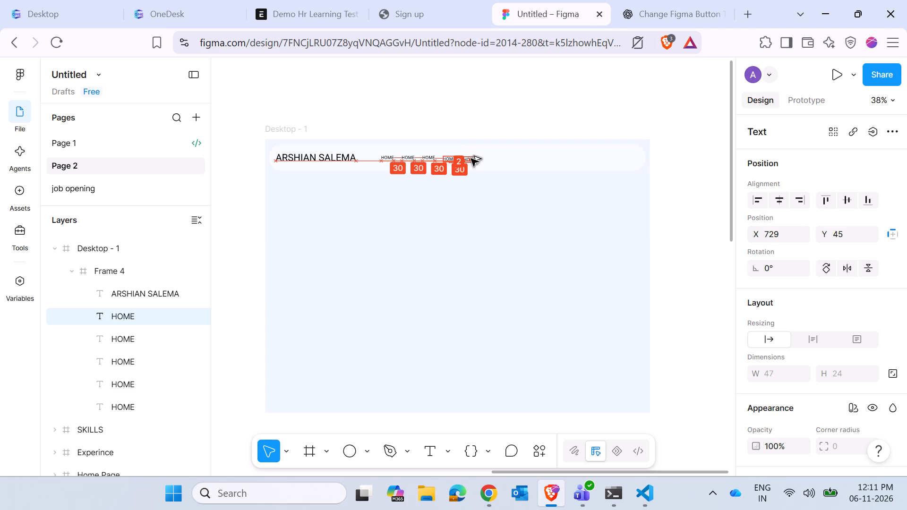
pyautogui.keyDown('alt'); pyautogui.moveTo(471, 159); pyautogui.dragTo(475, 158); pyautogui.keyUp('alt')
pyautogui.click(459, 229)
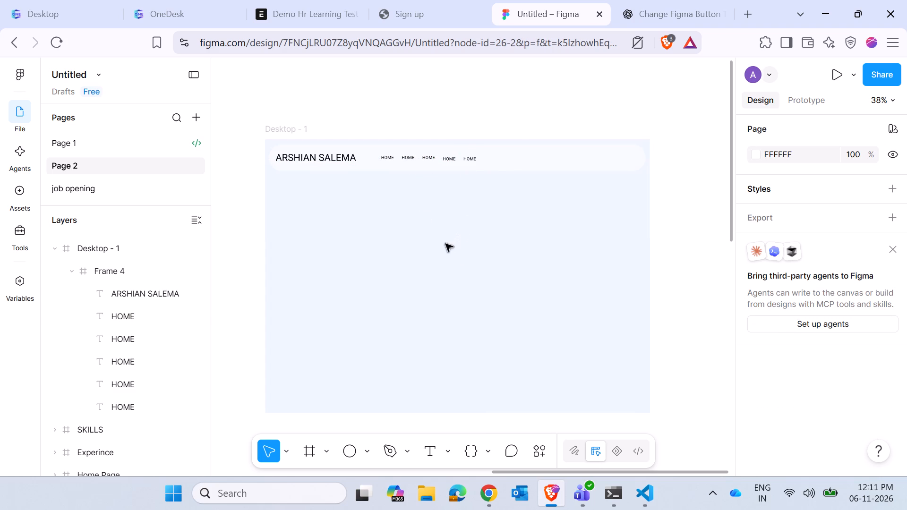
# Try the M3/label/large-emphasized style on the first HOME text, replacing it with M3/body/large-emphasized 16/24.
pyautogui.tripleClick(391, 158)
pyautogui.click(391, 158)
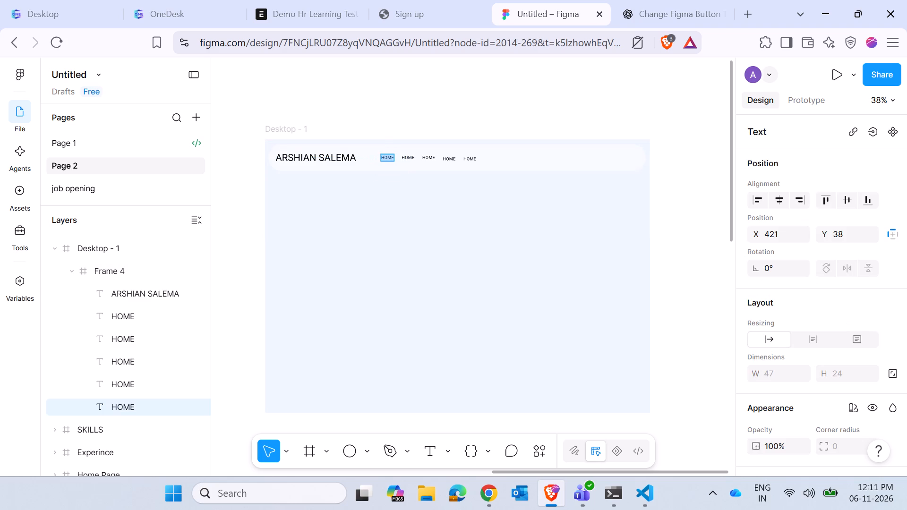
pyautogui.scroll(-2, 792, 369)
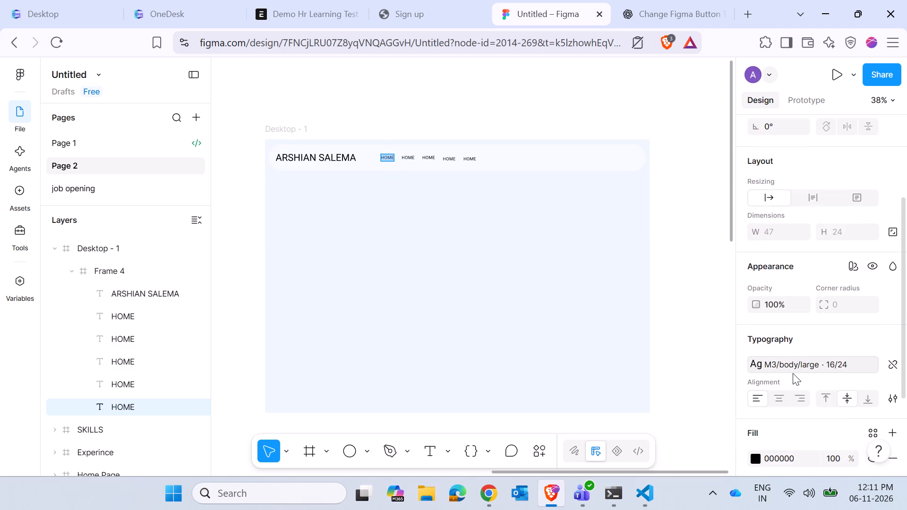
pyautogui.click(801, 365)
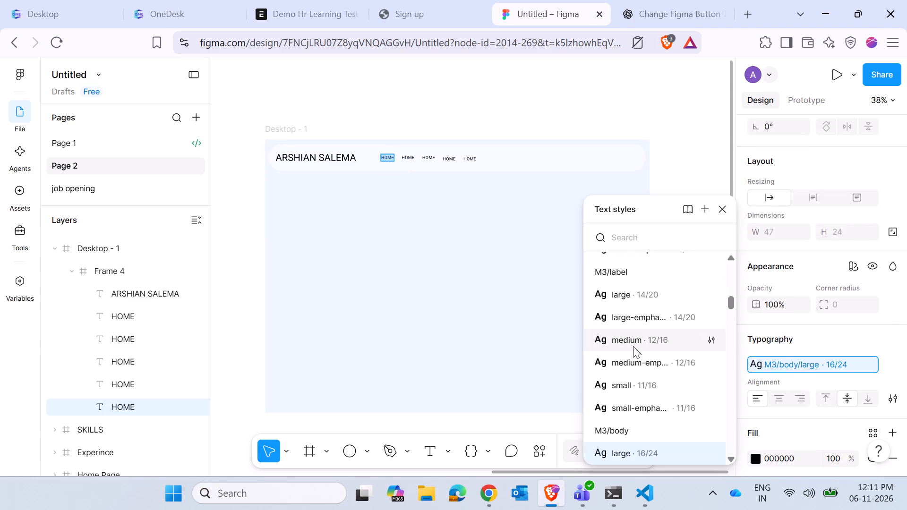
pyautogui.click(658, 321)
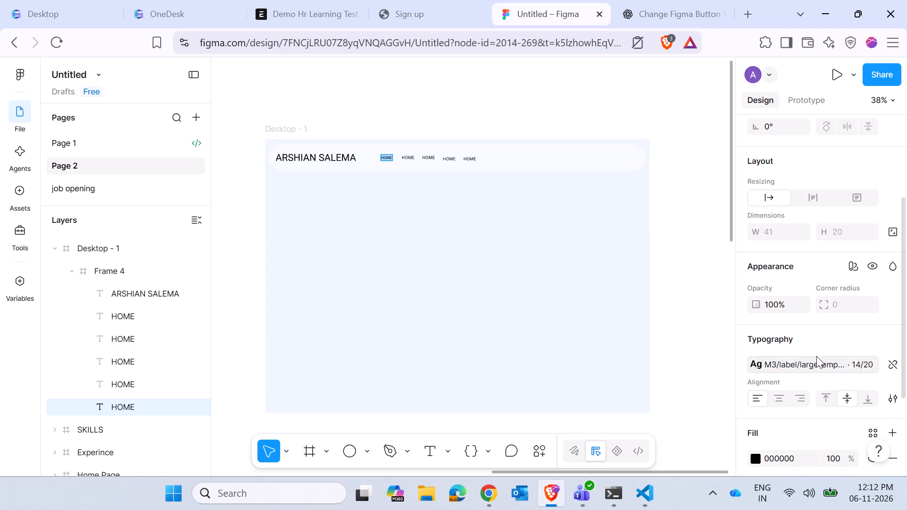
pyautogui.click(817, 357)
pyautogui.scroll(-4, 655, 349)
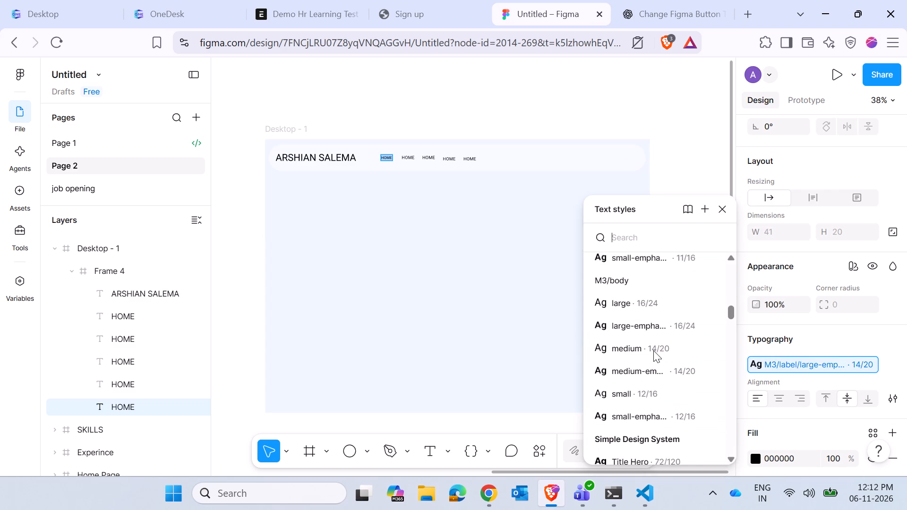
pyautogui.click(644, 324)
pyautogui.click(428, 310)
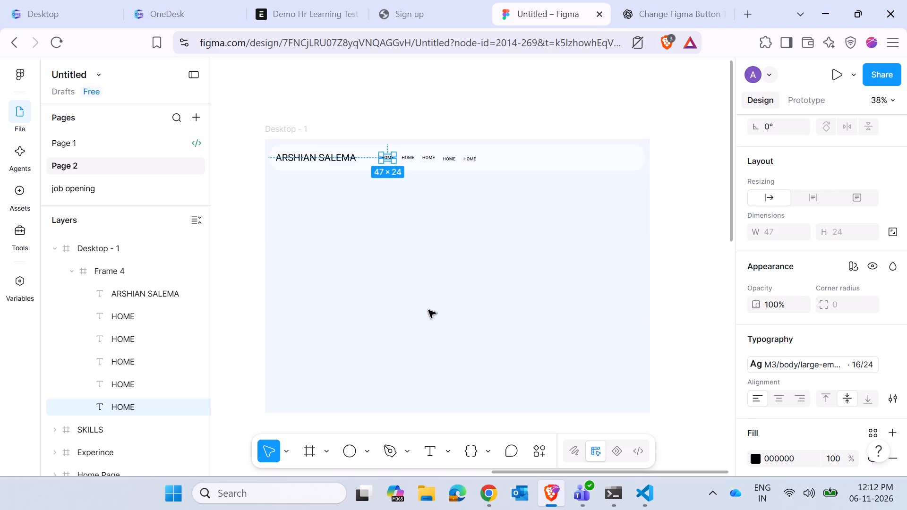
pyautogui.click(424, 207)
# Shift the header bar Frame 4 slightly to the right within Desktop - 1, at about the same height.
pyautogui.moveTo(490, 163); pyautogui.dragTo(488, 161)
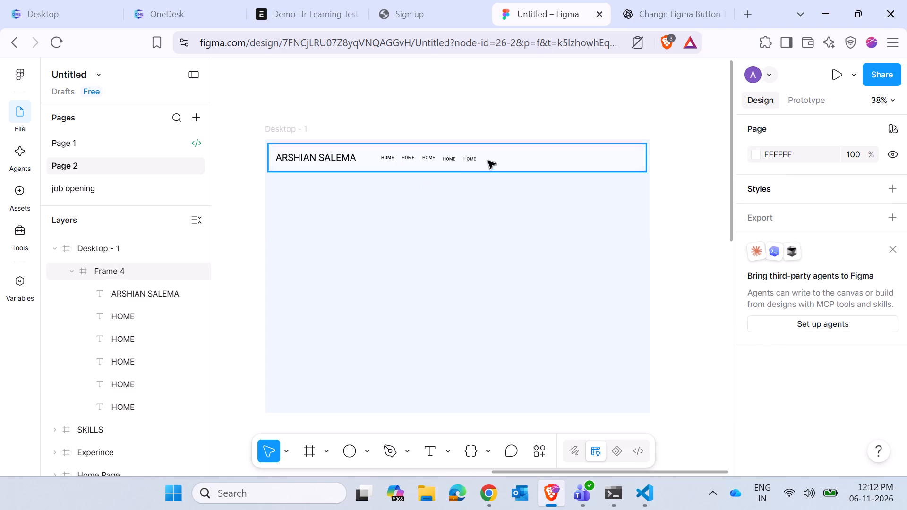
pyautogui.moveTo(488, 161); pyautogui.dragTo(507, 160)
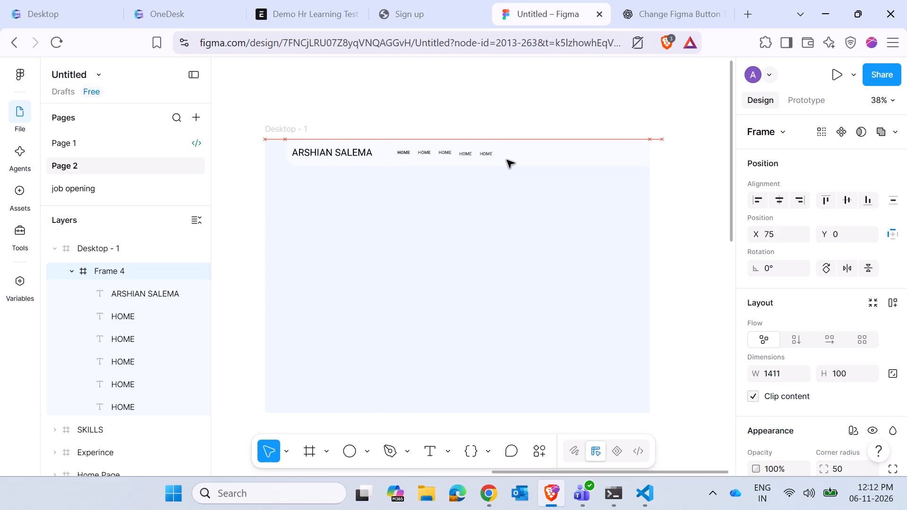
pyautogui.moveTo(507, 160); pyautogui.dragTo(497, 163)
pyautogui.click(501, 233)
# Delete the four duplicate HOME texts from the header bar, keeping only the first one.
pyautogui.tripleClick(414, 157)
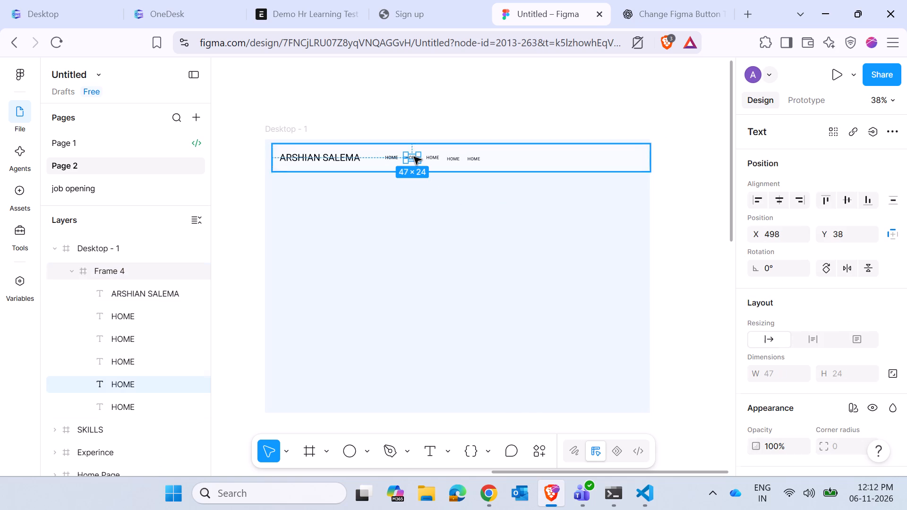
pyautogui.press('Delete')
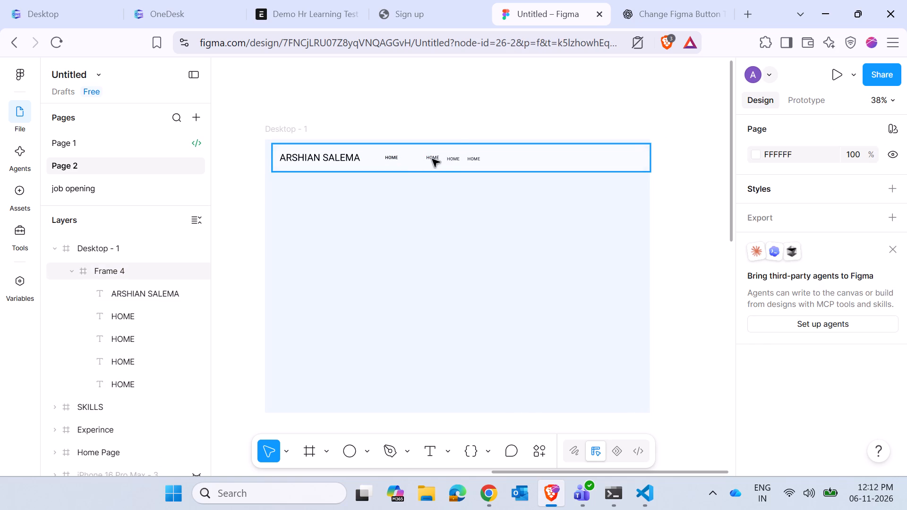
pyautogui.doubleClick(432, 159)
pyautogui.press('Delete')
pyautogui.tripleClick(457, 160)
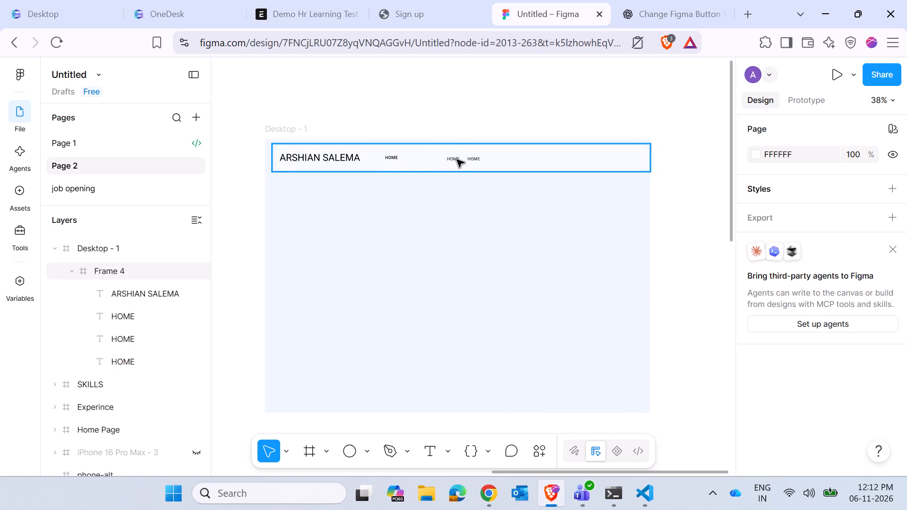
pyautogui.press('Delete')
pyautogui.tripleClick(469, 159)
pyautogui.press('Delete')
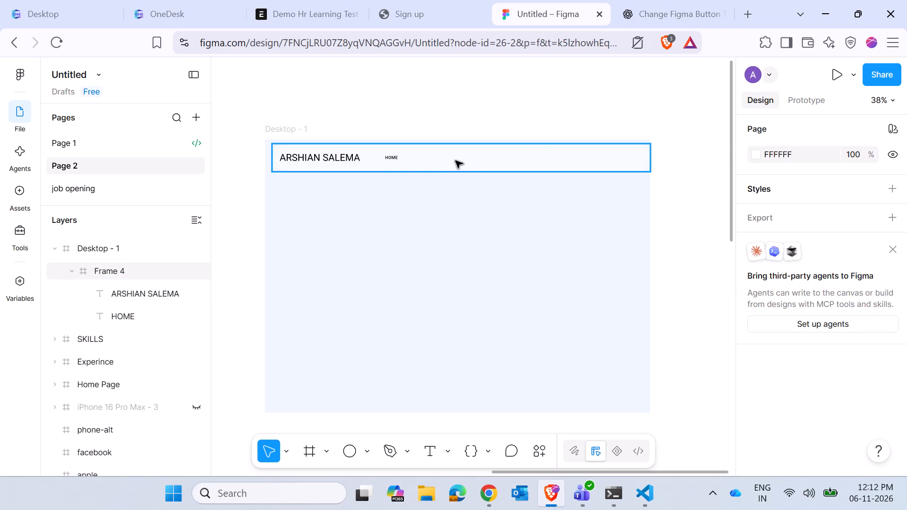
# Apply the M3/title/large 22/28 text style to the remaining HOME text.
pyautogui.doubleClick(394, 157)
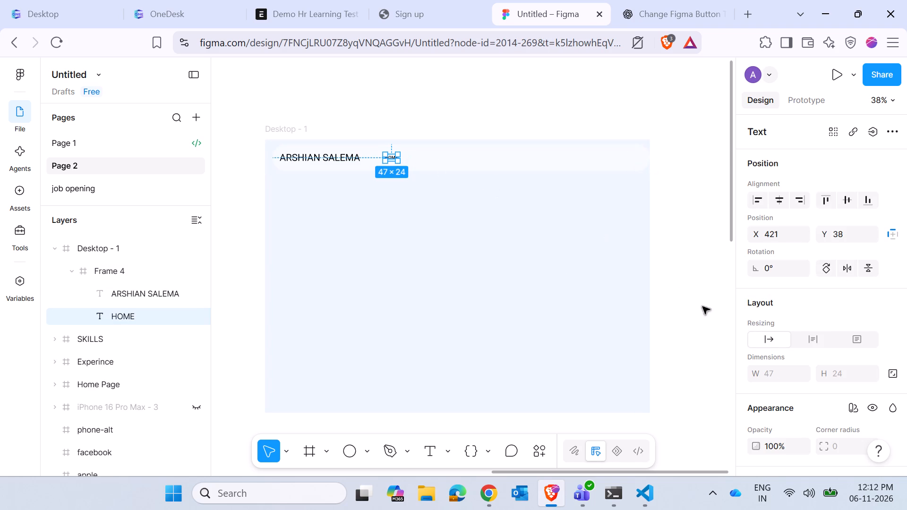
pyautogui.click(399, 158)
pyautogui.click(411, 229)
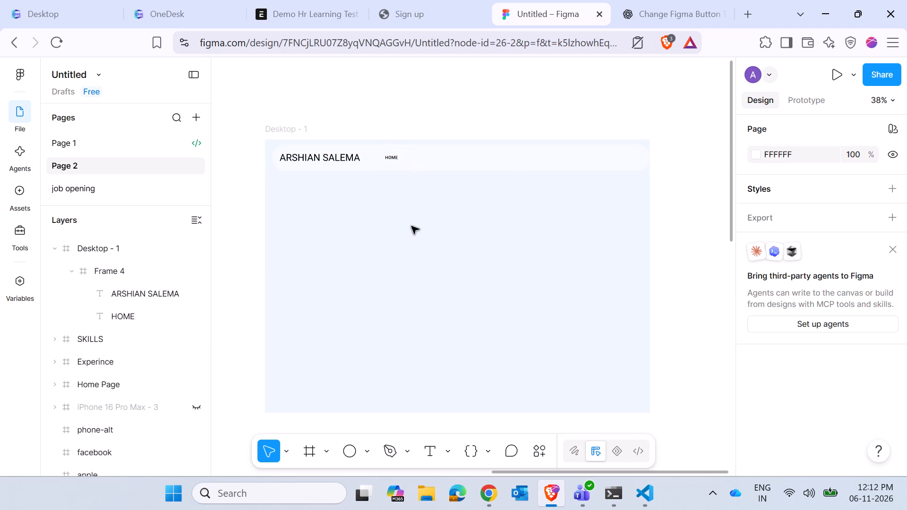
pyautogui.tripleClick(392, 158)
pyautogui.click(392, 158)
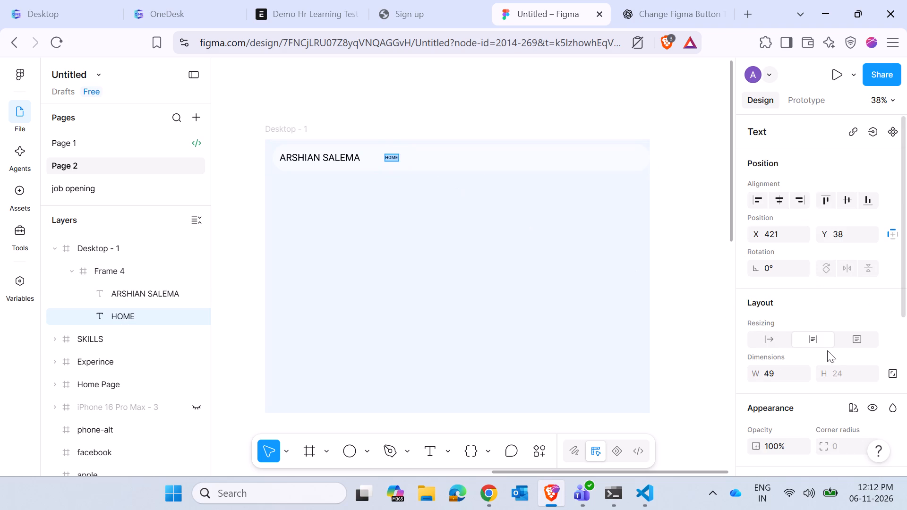
pyautogui.scroll(-2, 829, 355)
pyautogui.click(825, 360)
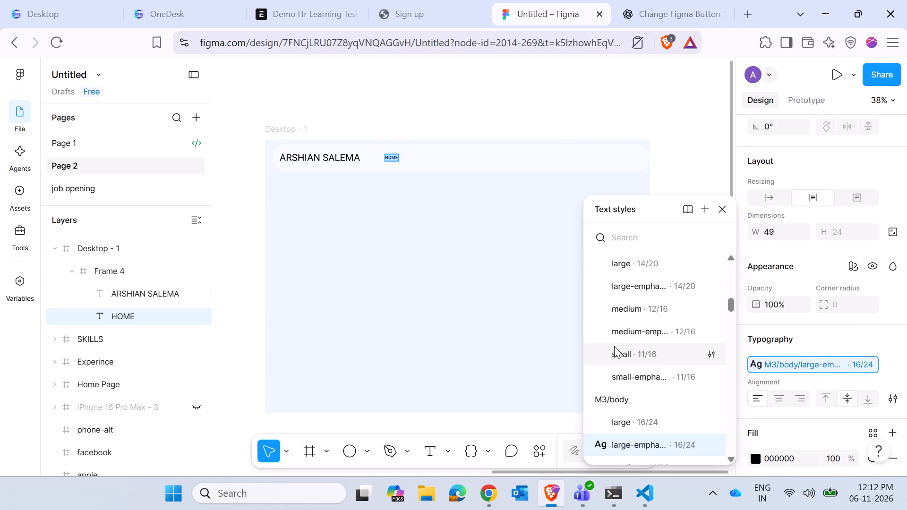
pyautogui.scroll(3, 678, 323)
pyautogui.scroll(-4, 678, 323)
pyautogui.scroll(5, 678, 323)
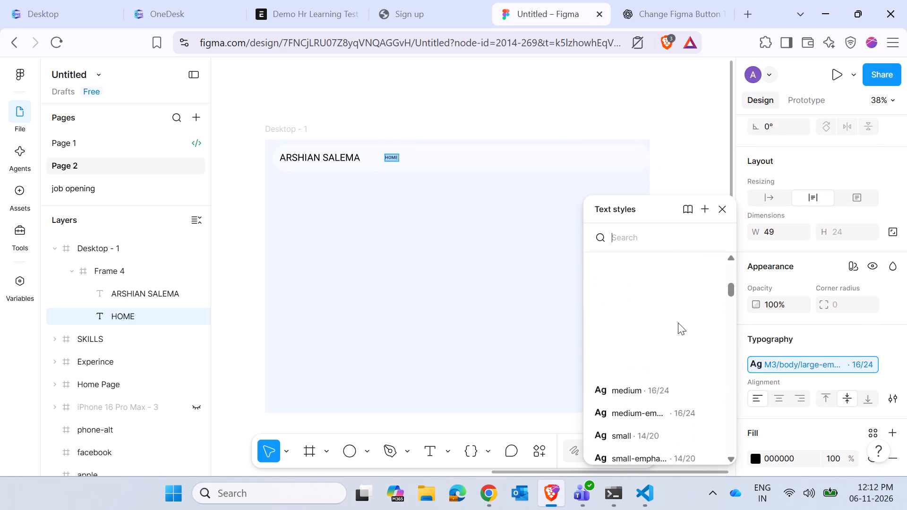
pyautogui.click(642, 384)
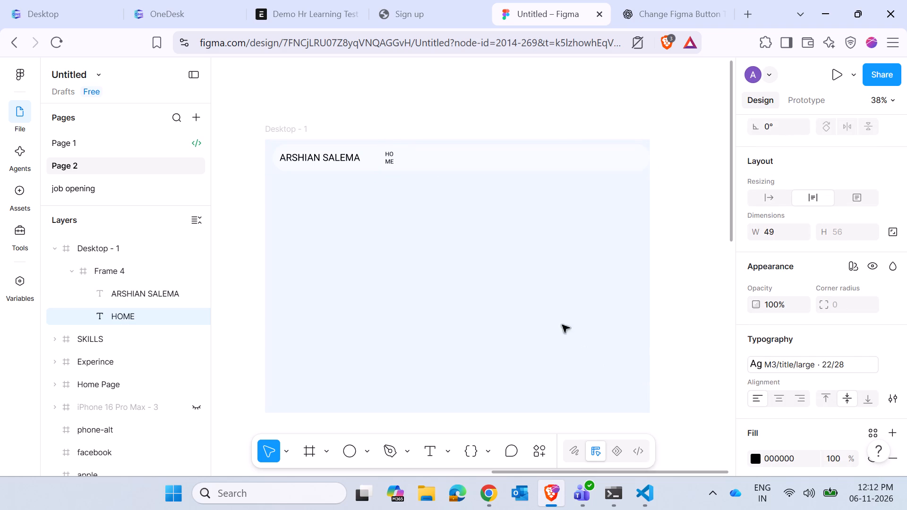
# Widen the HOME text box to 81 so the word fits on one line.
pyautogui.click(388, 159)
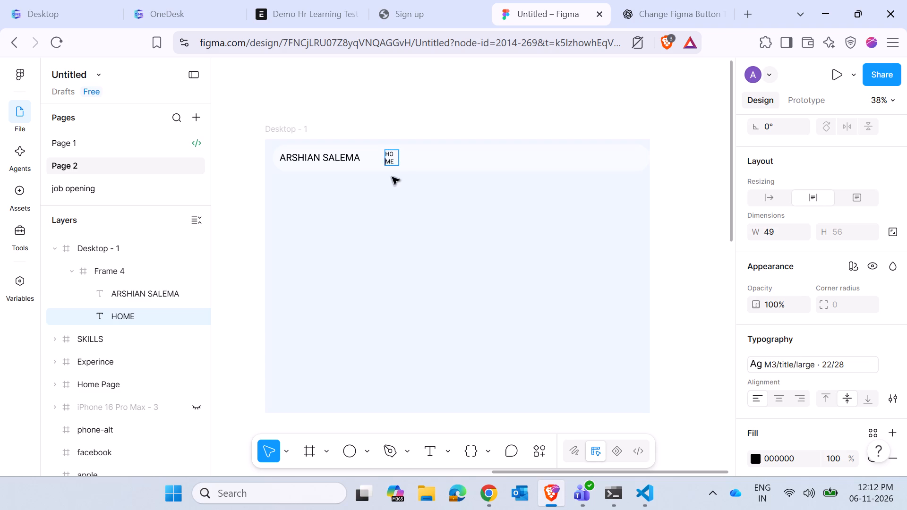
pyautogui.click(392, 187)
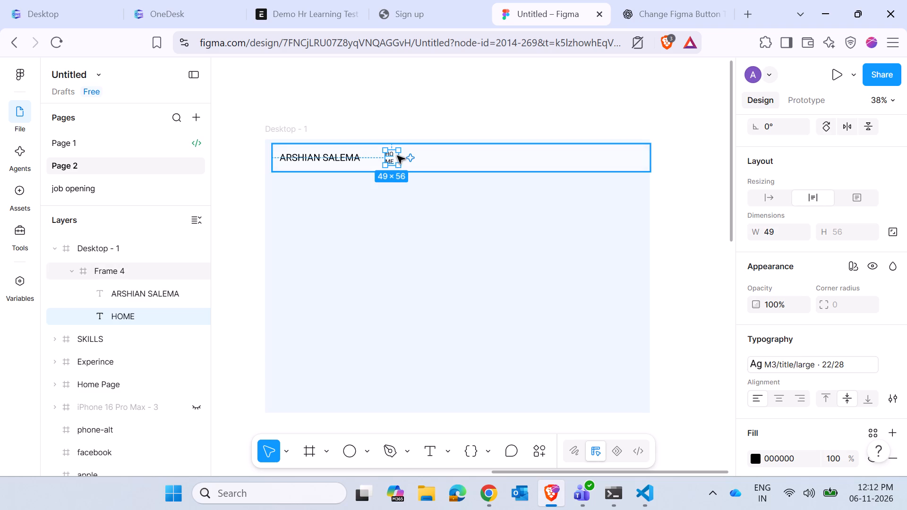
pyautogui.moveTo(400, 156); pyautogui.dragTo(407, 156)
pyautogui.click(399, 229)
# Nudge the HOME text to X 504, Y 36, level with the name text and further away from it.
pyautogui.click(392, 154)
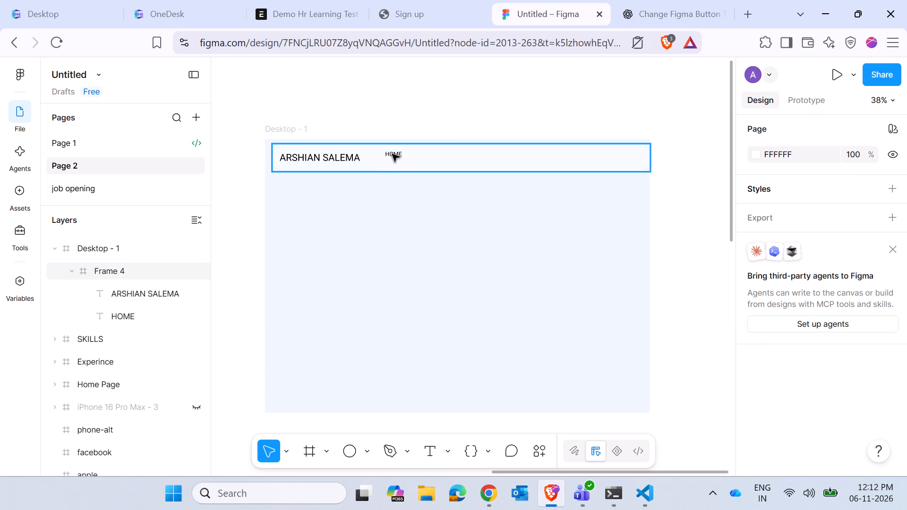
pyautogui.doubleClick(393, 154)
pyautogui.click(394, 154)
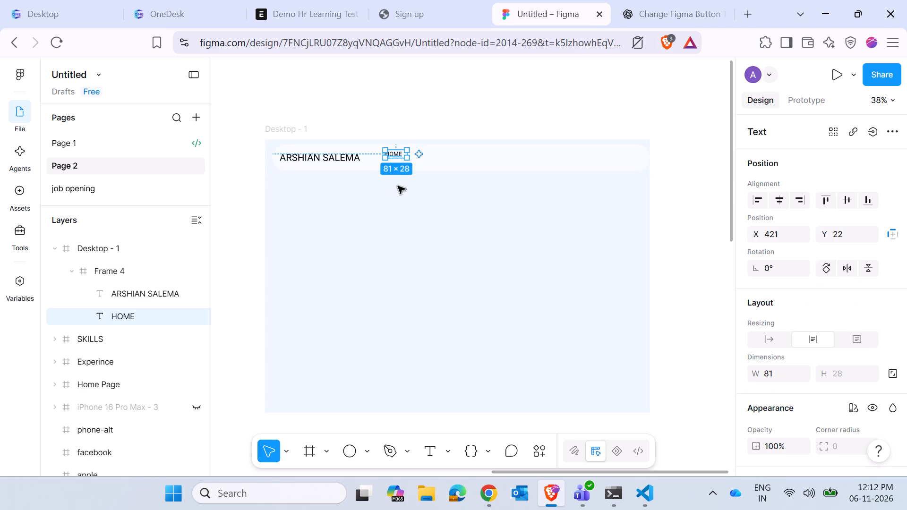
pyautogui.press('Down')
pyautogui.press('Down')
pyautogui.press('Down')
pyautogui.press('Down')
pyautogui.press('Down')
pyautogui.press('Down')
pyautogui.press('Down')
pyautogui.press('Down')
pyautogui.press('Down')
pyautogui.press('Down')
pyautogui.press('Down')
pyautogui.press('Down')
pyautogui.press('Down')
pyautogui.press('Down')
pyautogui.press('Down')
pyautogui.press('Down')
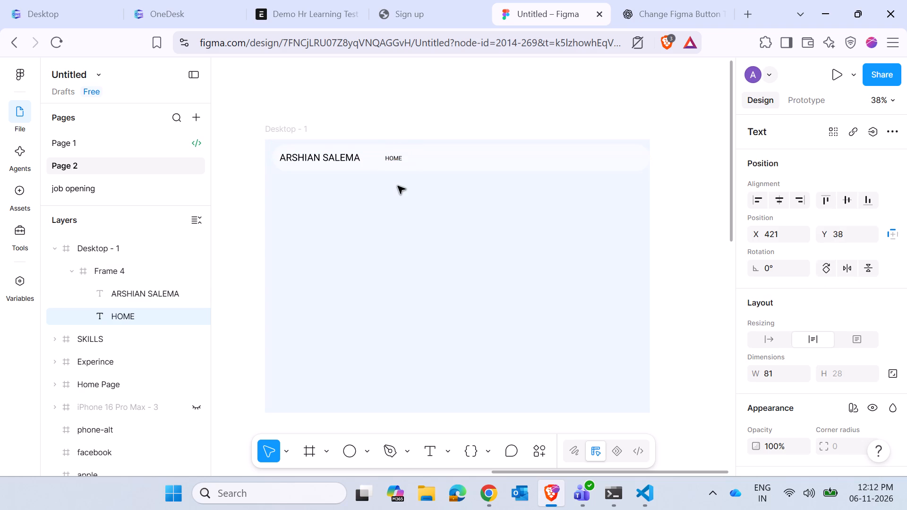
pyautogui.press('Right')
pyautogui.press('Right')
pyautogui.press('Up')
pyautogui.press('Up')
pyautogui.press('Right')
pyautogui.press('Right')
pyautogui.press('Right')
pyautogui.press('Right')
pyautogui.press('Right')
pyautogui.press('Right')
pyautogui.press('Right')
pyautogui.press('Right')
pyautogui.press('Right')
pyautogui.press('Right')
pyautogui.press('Right')
pyautogui.press('Right')
pyautogui.press('Right')
pyautogui.press('Right')
pyautogui.press('Right')
pyautogui.press('Right')
pyautogui.press('Right')
pyautogui.press('Right')
pyautogui.press('Right')
pyautogui.press('Right')
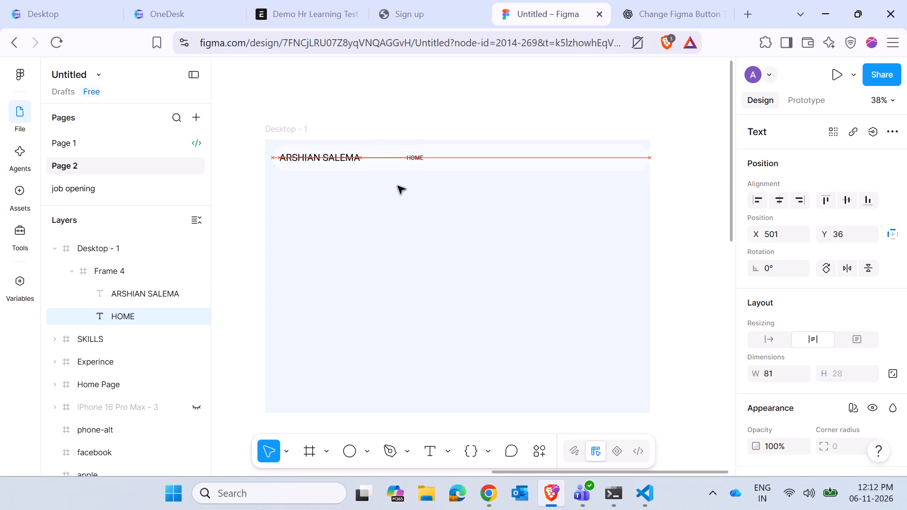
pyautogui.click(456, 223)
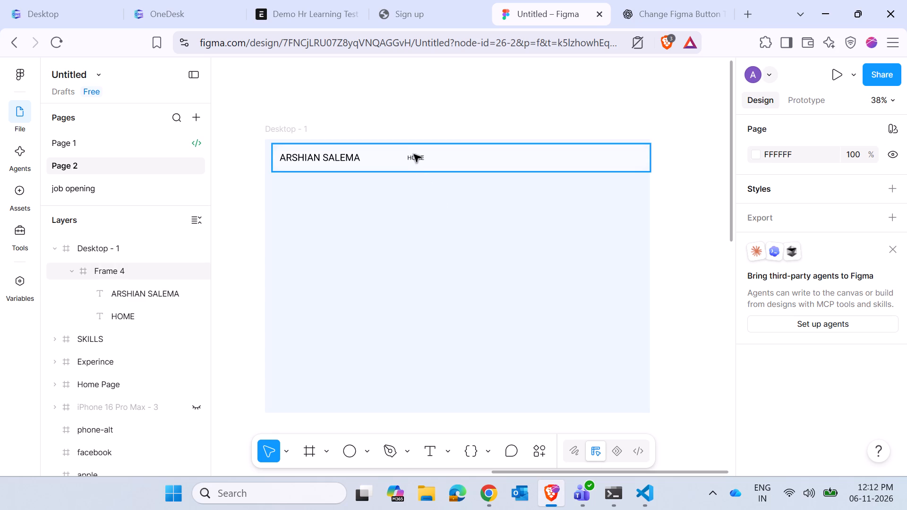
# Duplicate the restyled HOME text twice along the header bar, placing the copies at about X 602 and X 706, Y 36.
pyautogui.click(417, 156)
pyautogui.doubleClick(420, 158)
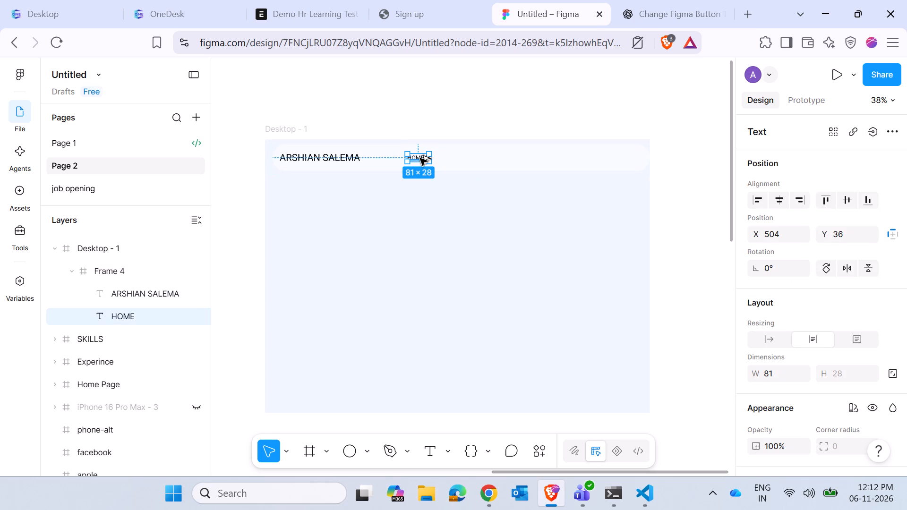
pyautogui.keyDown('alt'); pyautogui.moveTo(420, 158); pyautogui.dragTo(446, 158); pyautogui.keyUp('alt')
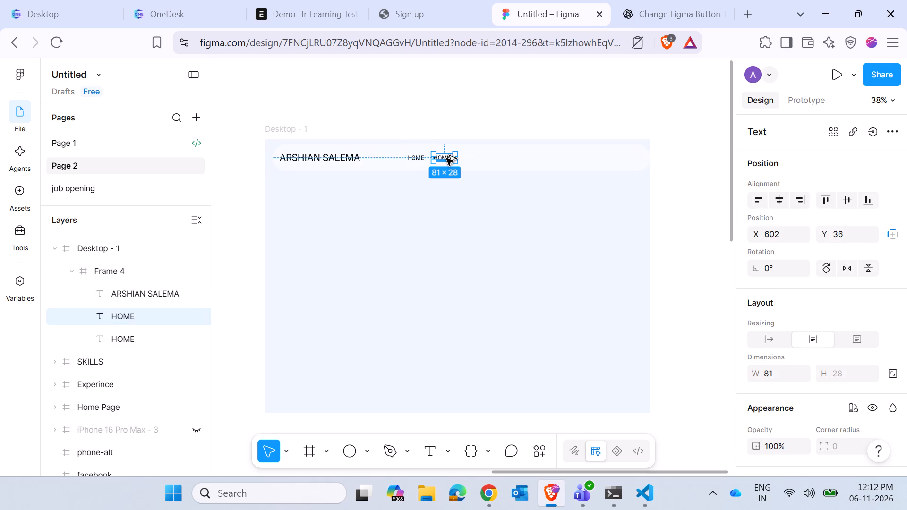
pyautogui.keyDown('alt'); pyautogui.moveTo(446, 158); pyautogui.dragTo(473, 159); pyautogui.keyUp('alt')
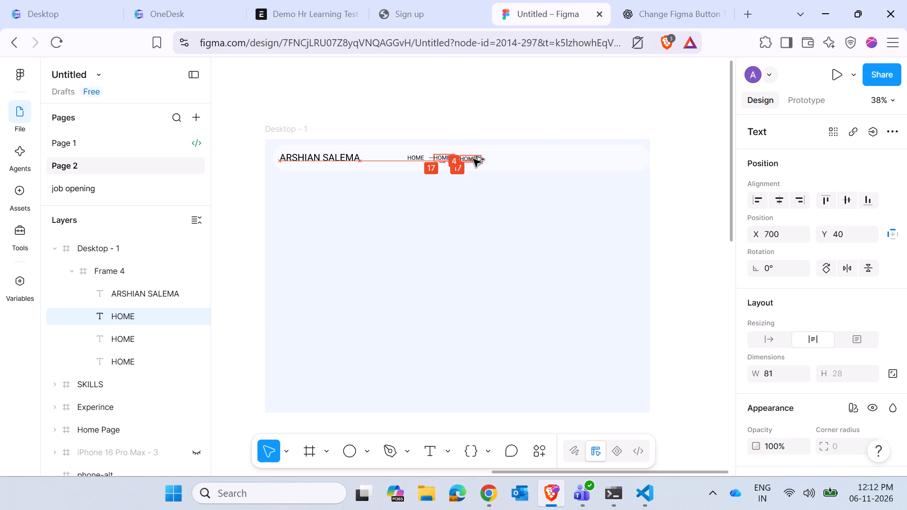
pyautogui.keyDown('alt'); pyautogui.moveTo(473, 159); pyautogui.dragTo(476, 158); pyautogui.keyUp('alt')
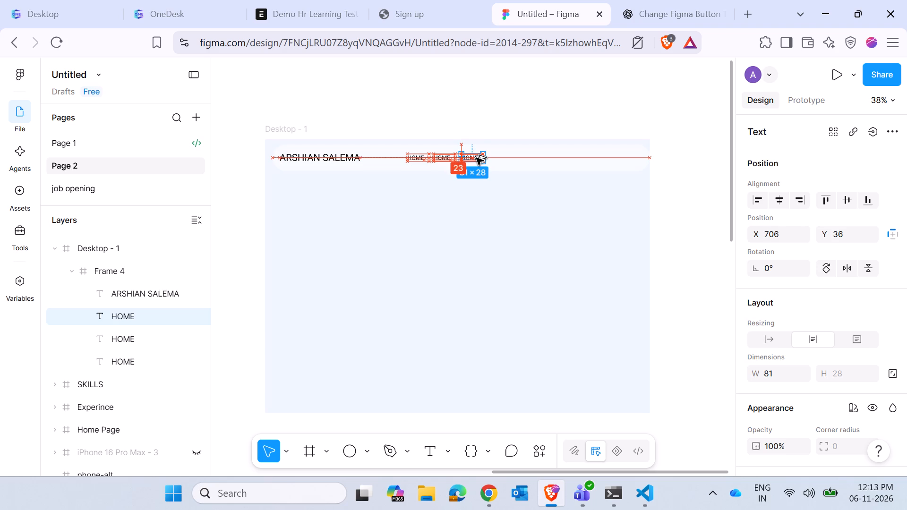
pyautogui.keyDown('alt'); pyautogui.moveTo(476, 158); pyautogui.dragTo(475, 158); pyautogui.keyUp('alt')
pyautogui.click(494, 229)
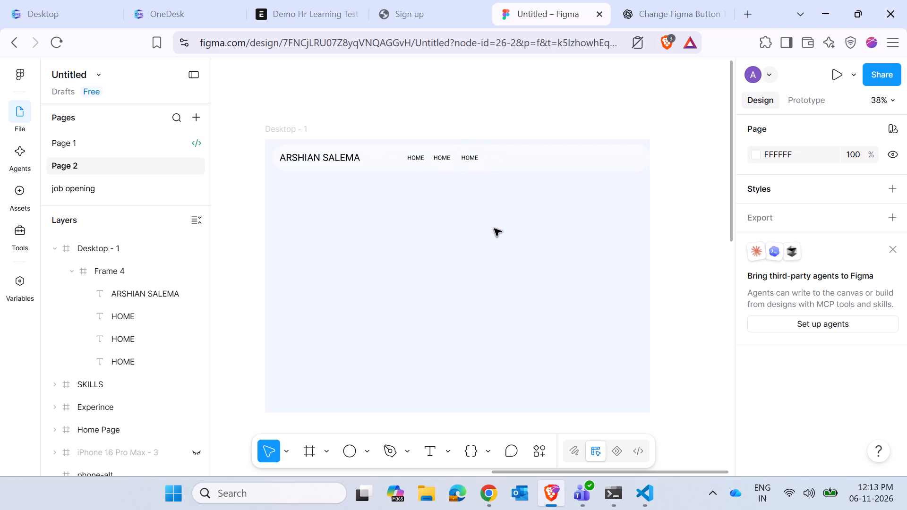
# Nudge the third HOME text in the header closer to the second one, to X 693, Y 36.
pyautogui.tripleClick(471, 158)
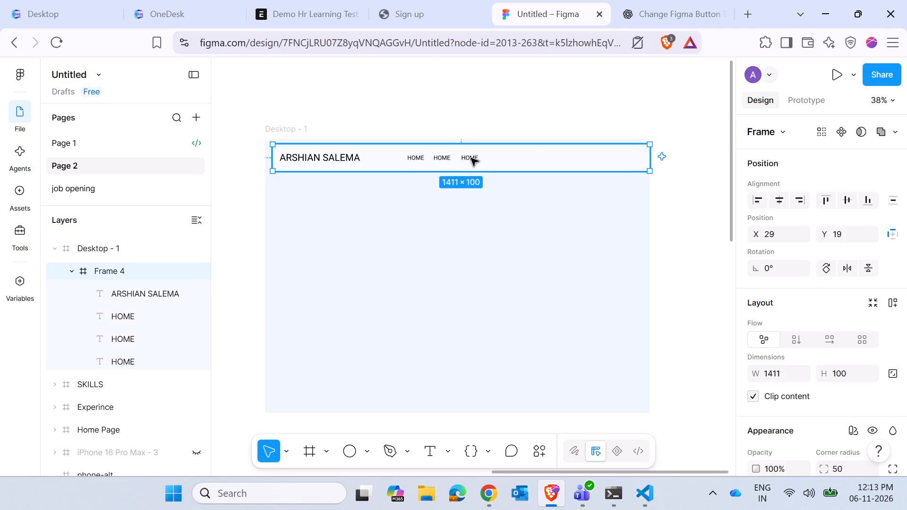
pyautogui.press('Left')
pyautogui.press('Left')
pyautogui.press('Left')
pyautogui.press('Left')
pyautogui.press('Left')
pyautogui.press('Left')
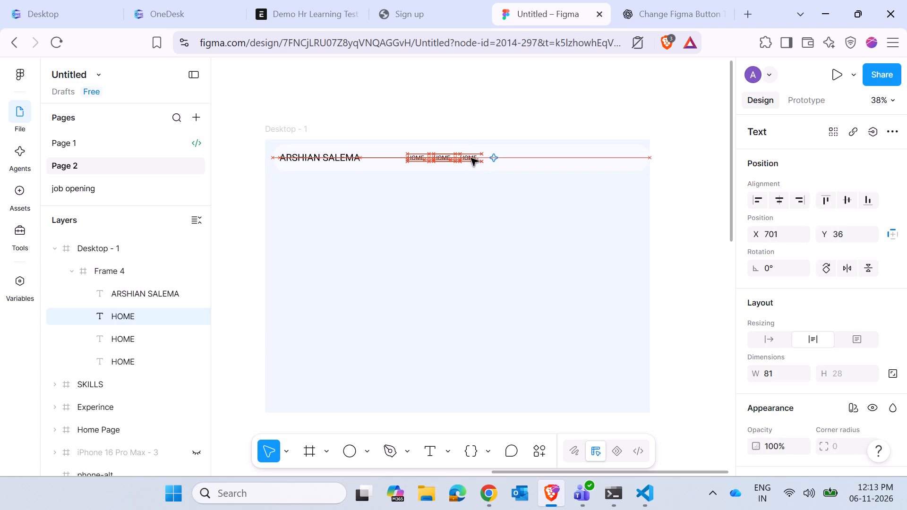
pyautogui.press('Left')
pyautogui.press('Left')
pyautogui.press('Down')
pyautogui.press('Up')
pyautogui.press('Up')
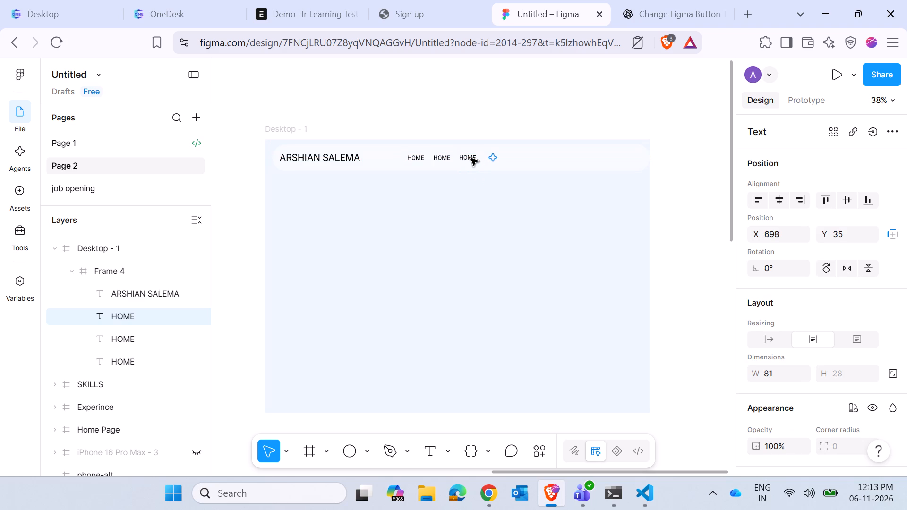
pyautogui.press('Left')
pyautogui.press('Left')
pyautogui.press('Left')
pyautogui.press('Left')
pyautogui.press('Left')
pyautogui.press('Left')
pyautogui.press('Left')
pyautogui.press('Left')
pyautogui.press('Right')
pyautogui.press('Right')
pyautogui.press('Right')
pyautogui.press('Right')
pyautogui.press('Down')
pyautogui.press('Left')
pyautogui.click(501, 245)
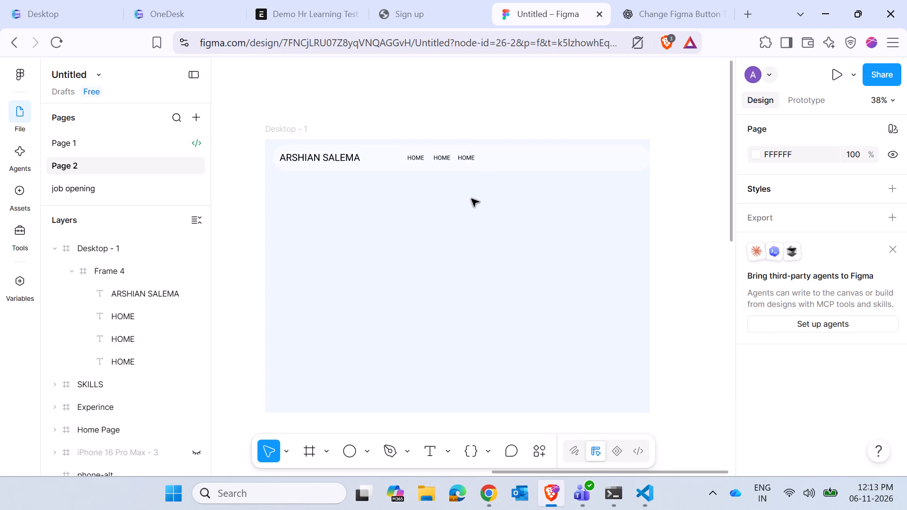
# Nudge the first HOME text slightly towards the second one, to X 507, Y 36.
pyautogui.tripleClick(420, 159)
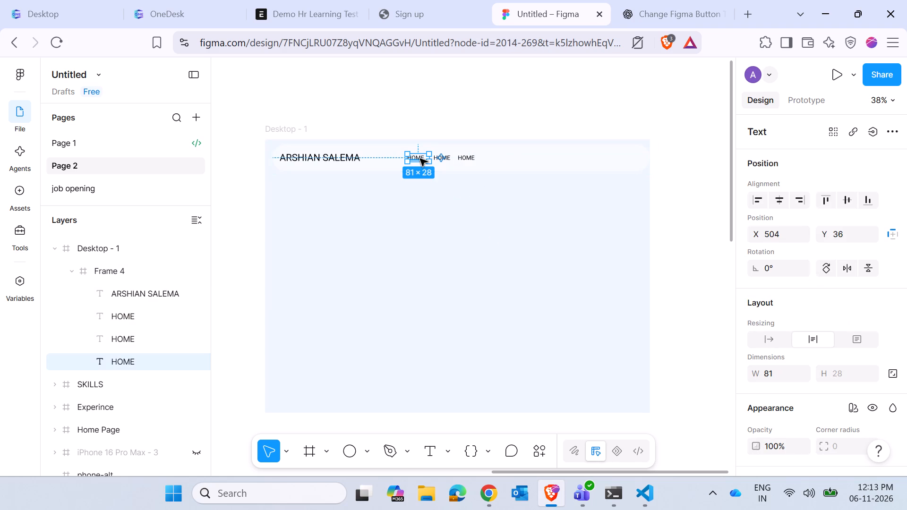
pyautogui.press('Right')
pyautogui.press('Right')
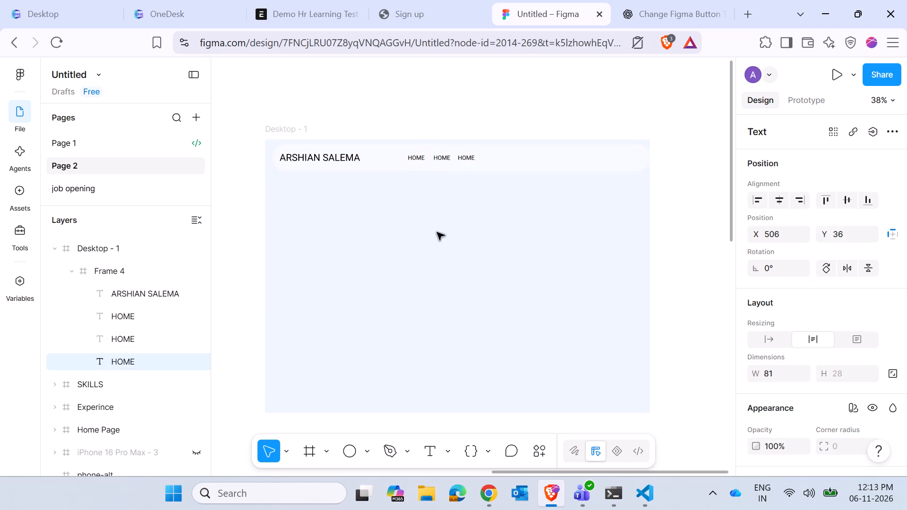
pyautogui.press('Right')
pyautogui.click(437, 232)
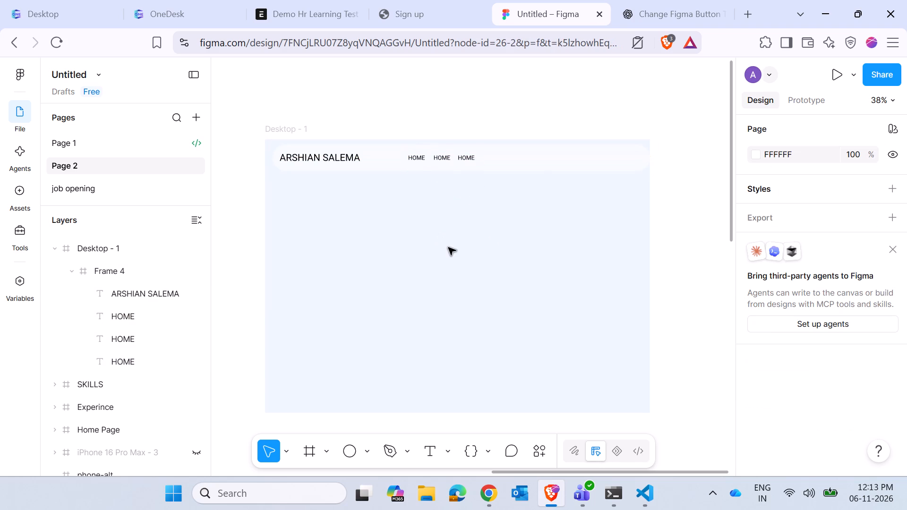
# Reposition the whole header bar frame within Desktop - 1 to X 14, Y 30.
pyautogui.click(488, 148)
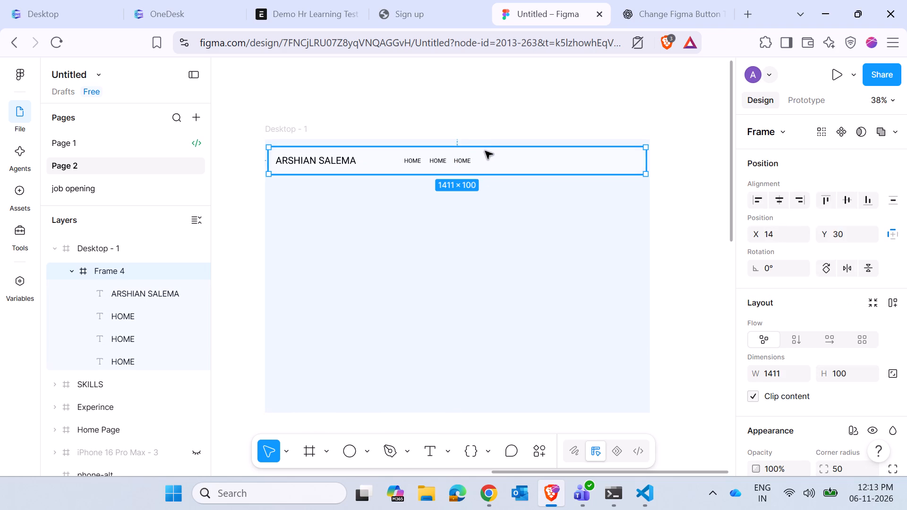
pyautogui.click(586, 311)
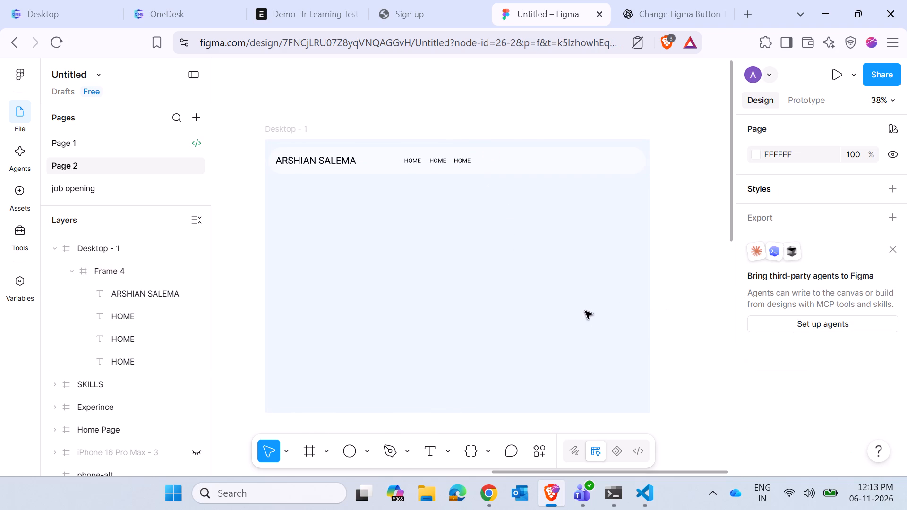
# Duplicate the three HOME texts together along the header bar, with the copies starting at X 774, Y 36 beside the originals.
pyautogui.keyDown('ctrl'); pyautogui.click(138, 315); pyautogui.keyUp('ctrl')
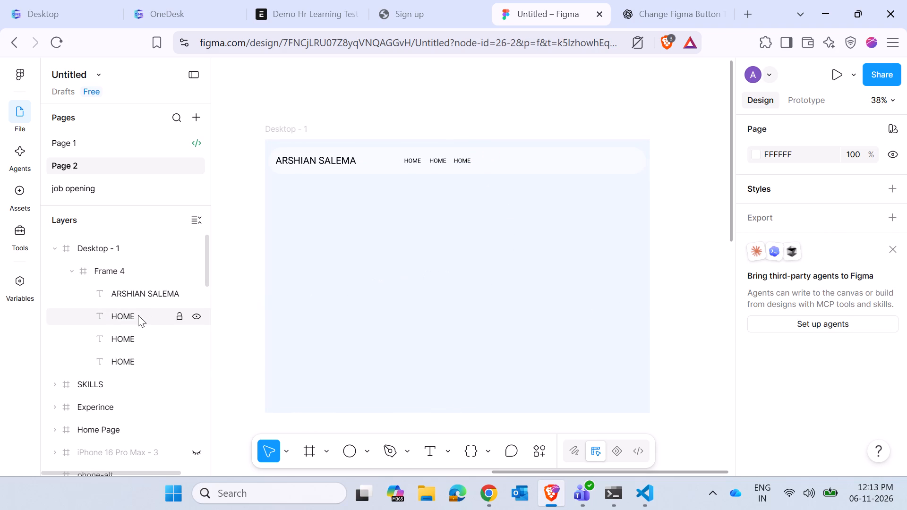
pyautogui.keyDown('ctrl'); pyautogui.click(137, 329); pyautogui.keyUp('ctrl')
pyautogui.keyDown('ctrl'); pyautogui.click(137, 340); pyautogui.keyUp('ctrl')
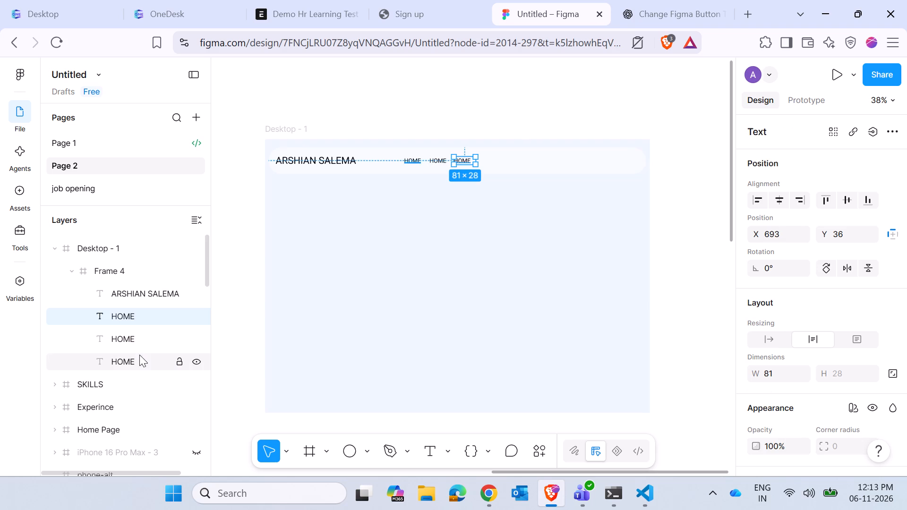
pyautogui.keyDown('ctrl'); pyautogui.click(139, 355); pyautogui.keyUp('ctrl')
pyautogui.keyDown('ctrl'); pyautogui.click(144, 339); pyautogui.keyUp('ctrl')
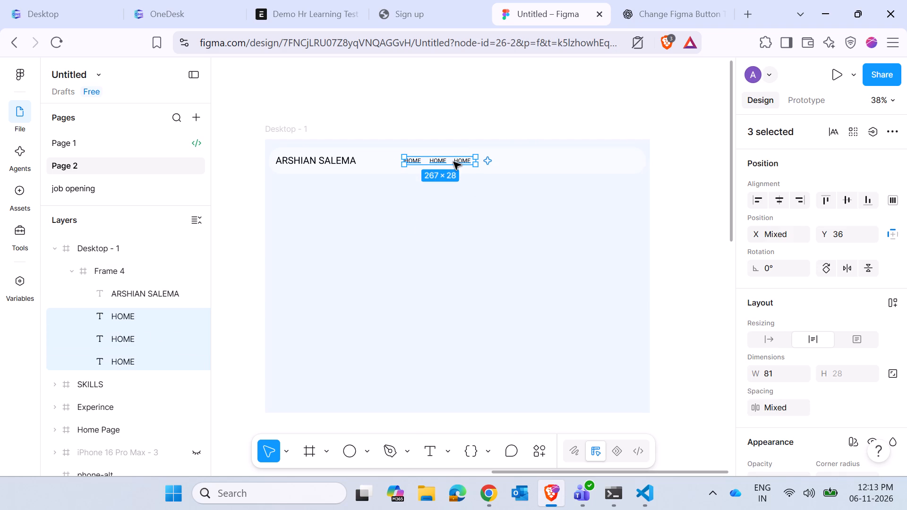
pyautogui.keyDown('alt'); pyautogui.click(450, 162); pyautogui.keyUp('alt')
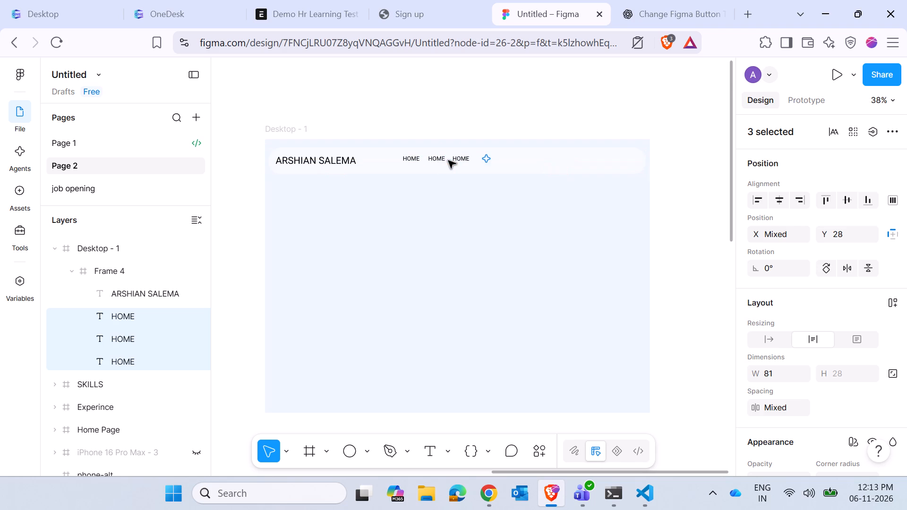
pyautogui.hotkey('ctrl', 'z')
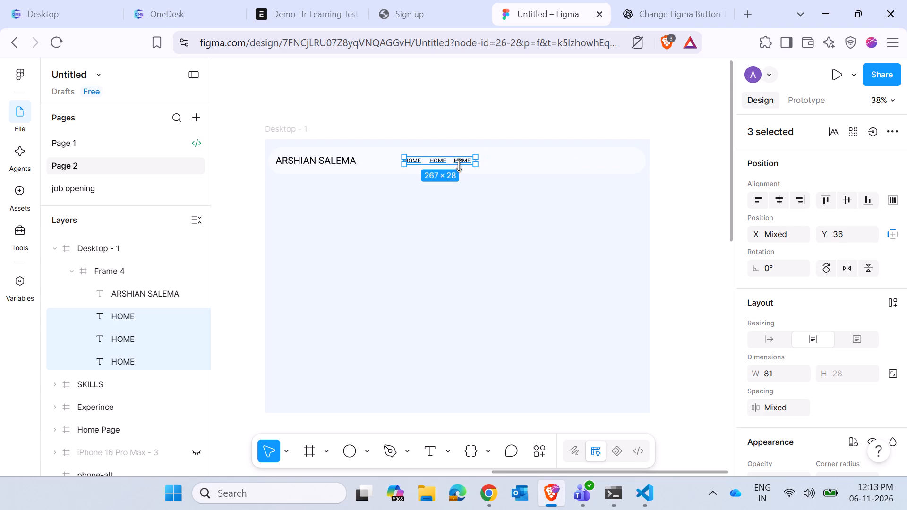
pyautogui.keyDown('alt'); pyautogui.moveTo(462, 162); pyautogui.dragTo(531, 165); pyautogui.keyUp('alt')
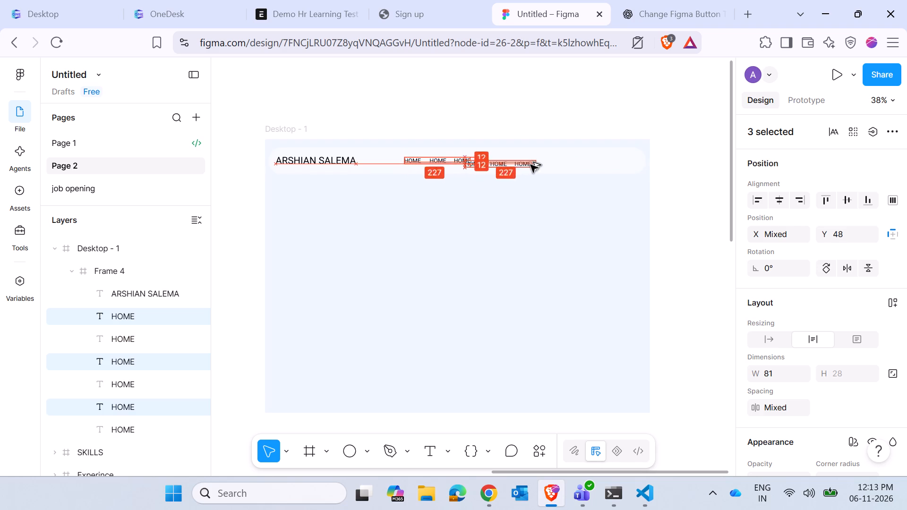
pyautogui.keyDown('alt'); pyautogui.moveTo(531, 165); pyautogui.dragTo(541, 164); pyautogui.keyUp('alt')
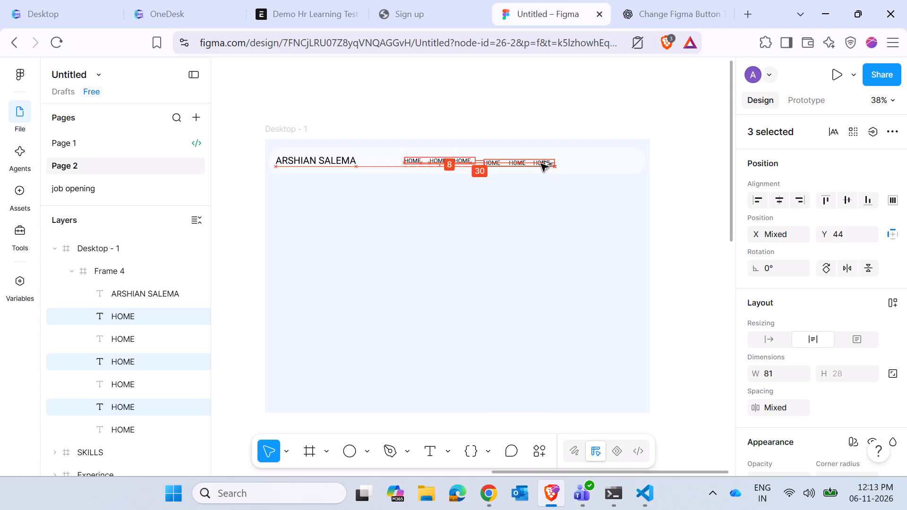
pyautogui.keyDown('alt'); pyautogui.moveTo(541, 164); pyautogui.dragTo(534, 162); pyautogui.keyUp('alt')
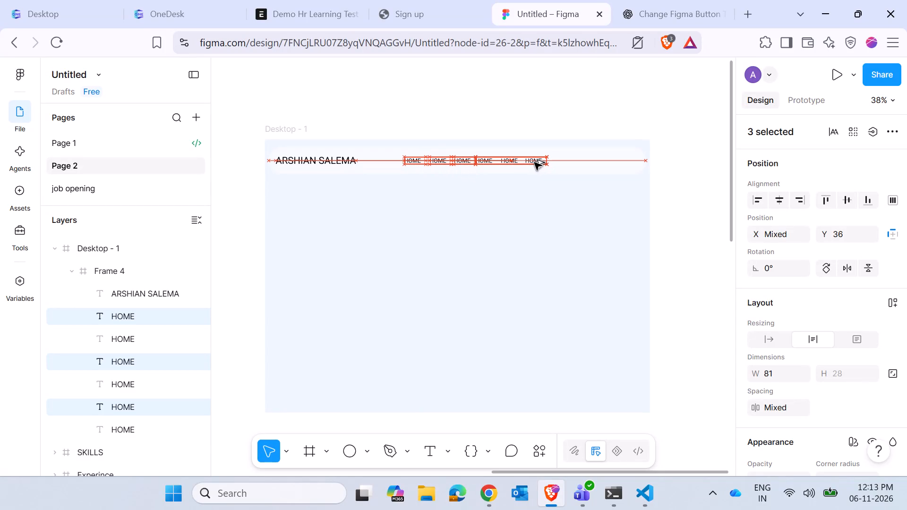
pyautogui.keyDown('alt'); pyautogui.moveTo(534, 162); pyautogui.dragTo(534, 163); pyautogui.keyUp('alt')
pyautogui.click(529, 234)
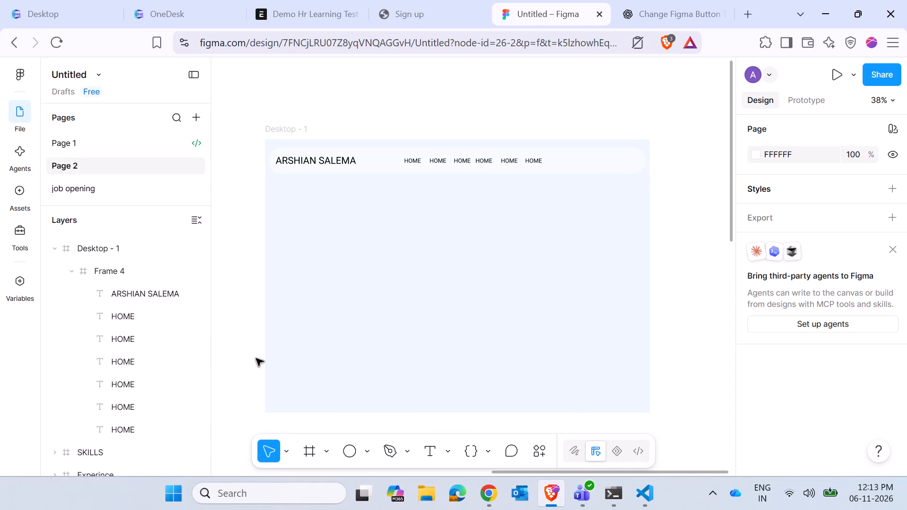
# Nudge the fourth HOME text slightly away from the third one, to X 777, Y 36.
pyautogui.tripleClick(487, 162)
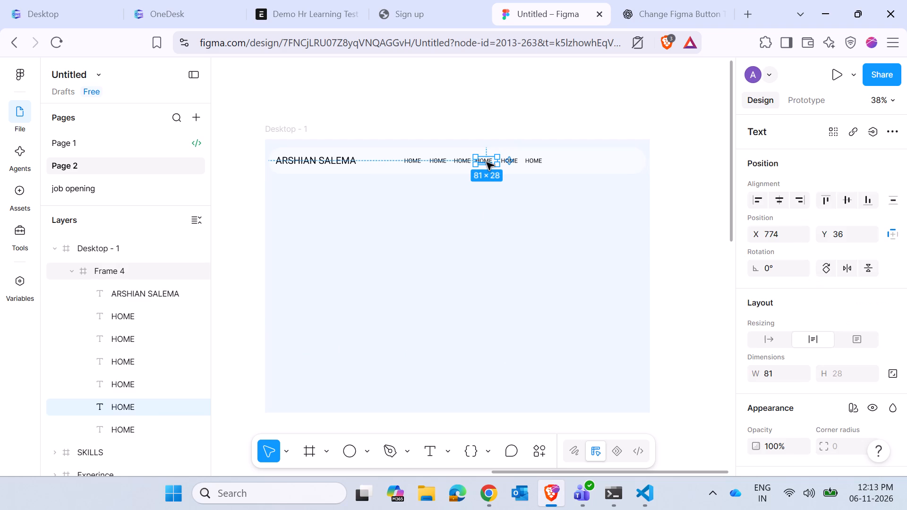
pyautogui.press('Right')
pyautogui.press('Right')
pyautogui.press('Right')
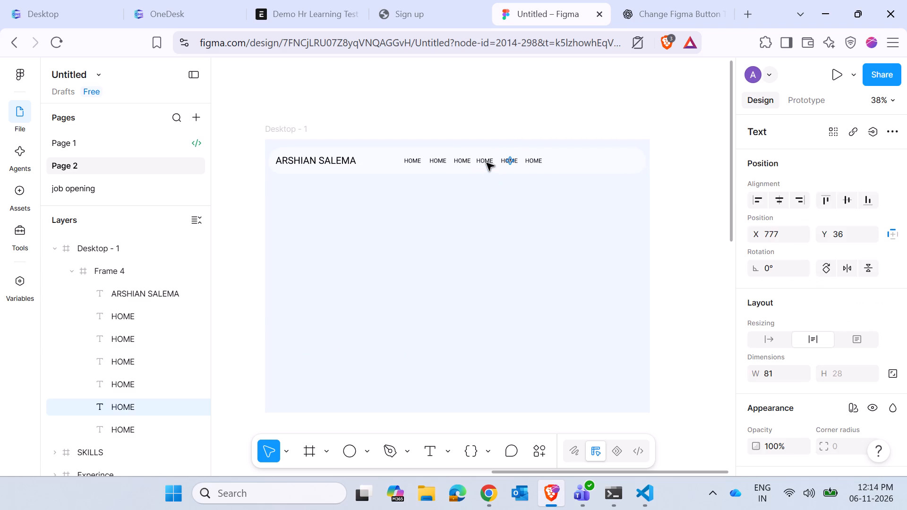
pyautogui.click(497, 211)
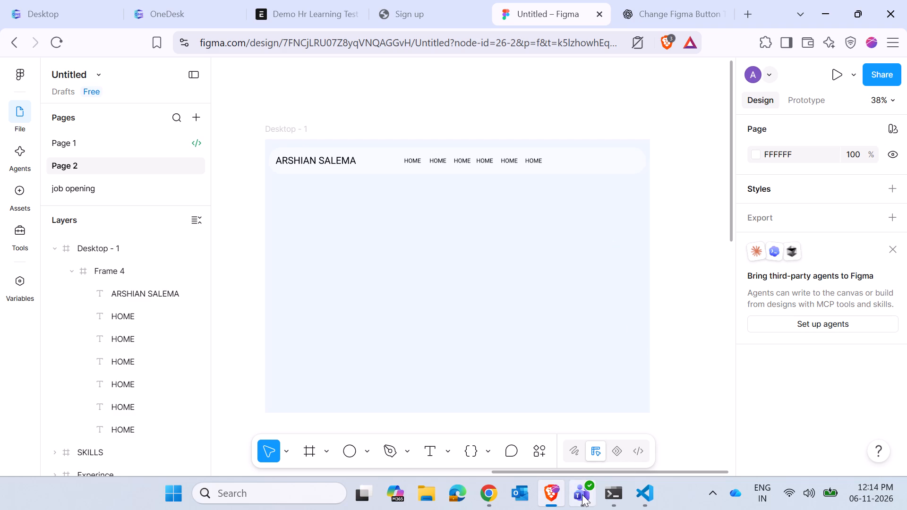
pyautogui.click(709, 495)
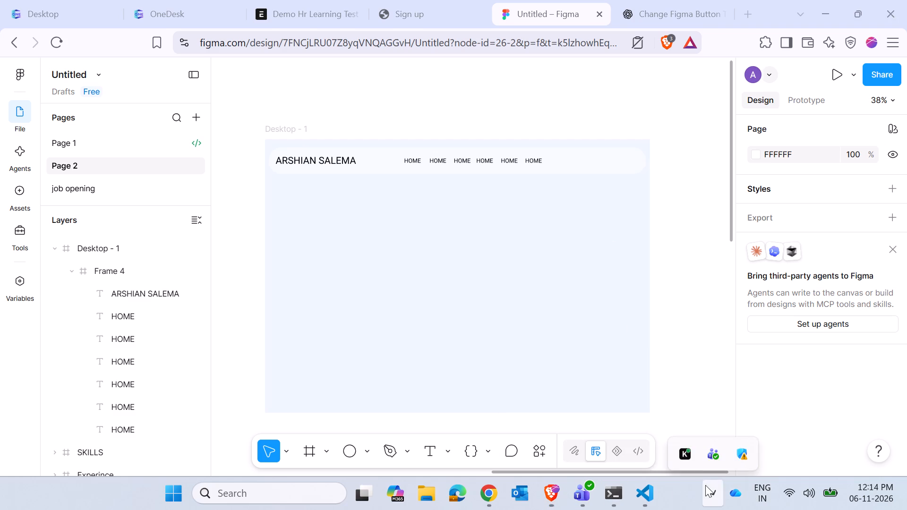
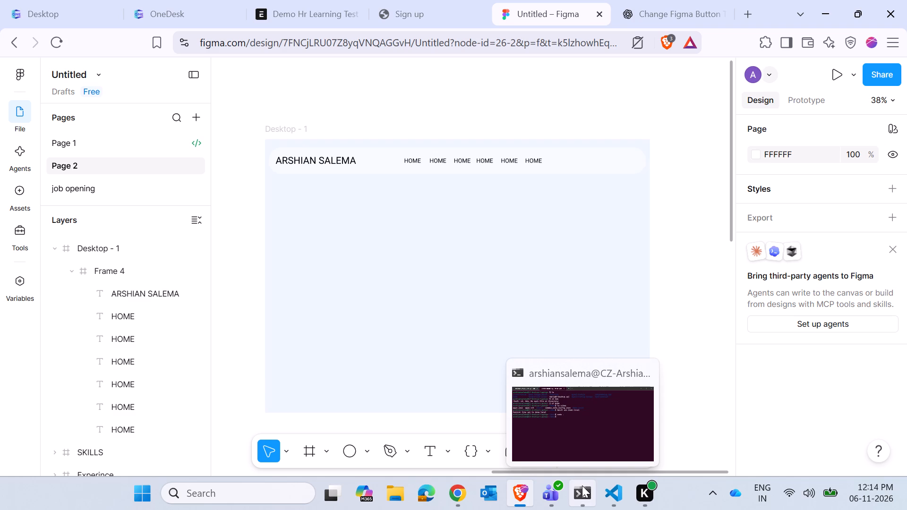
# Nudge the fourth HOME text slightly further from the third one, to X 781, Y 36.
pyautogui.click(538, 294)
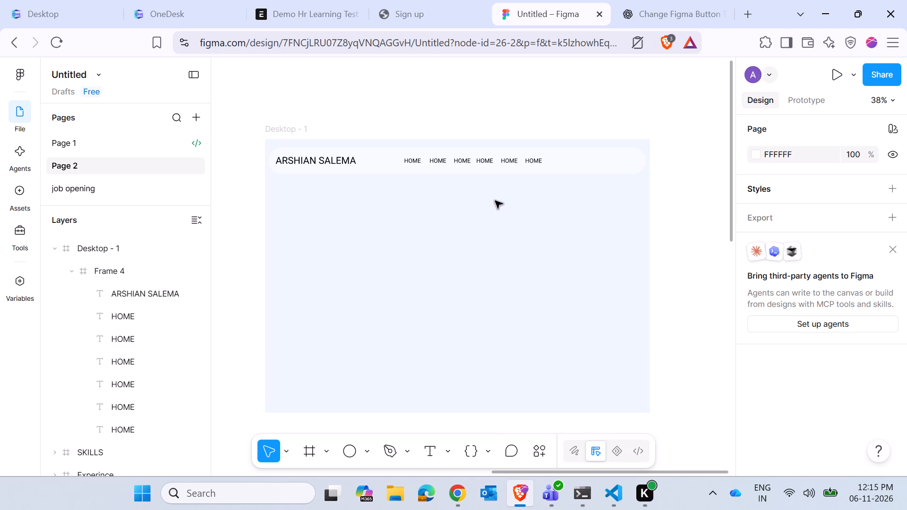
pyautogui.click(533, 163)
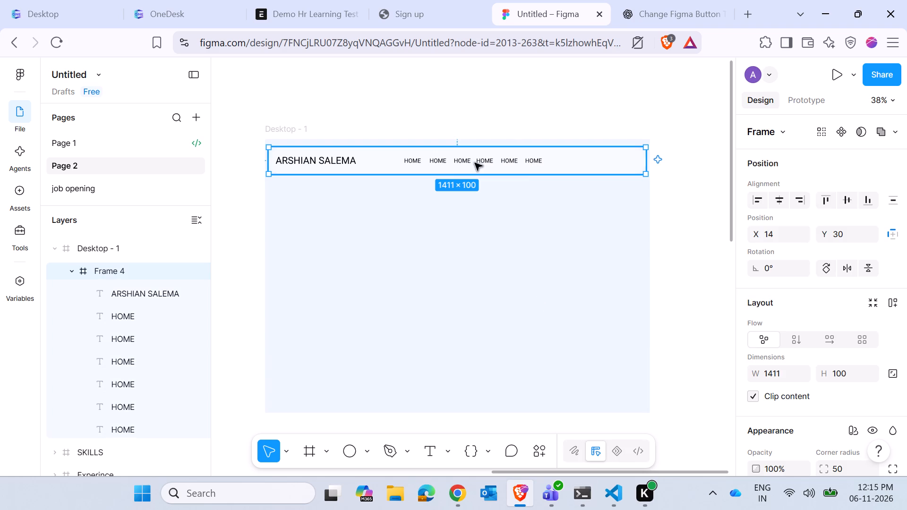
pyautogui.tripleClick(486, 162)
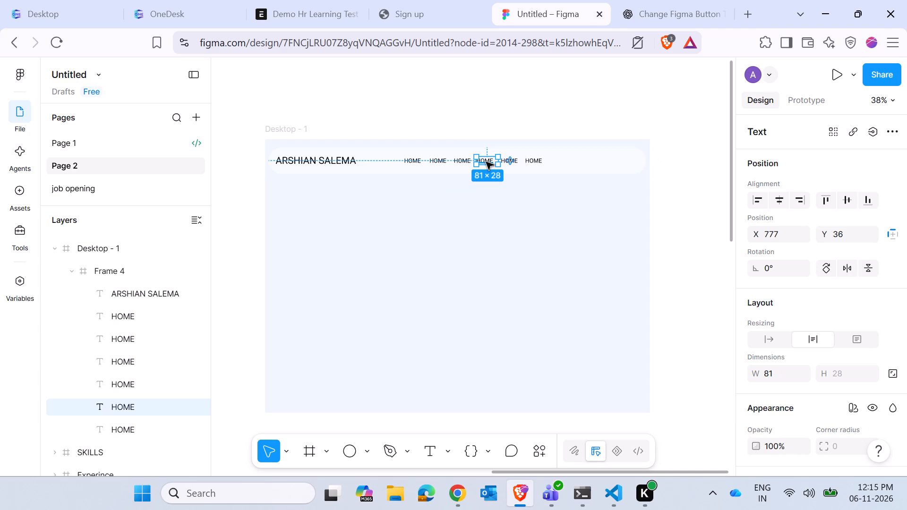
pyautogui.press('Right')
pyautogui.press('Right')
pyautogui.press('Right')
pyautogui.press('Right')
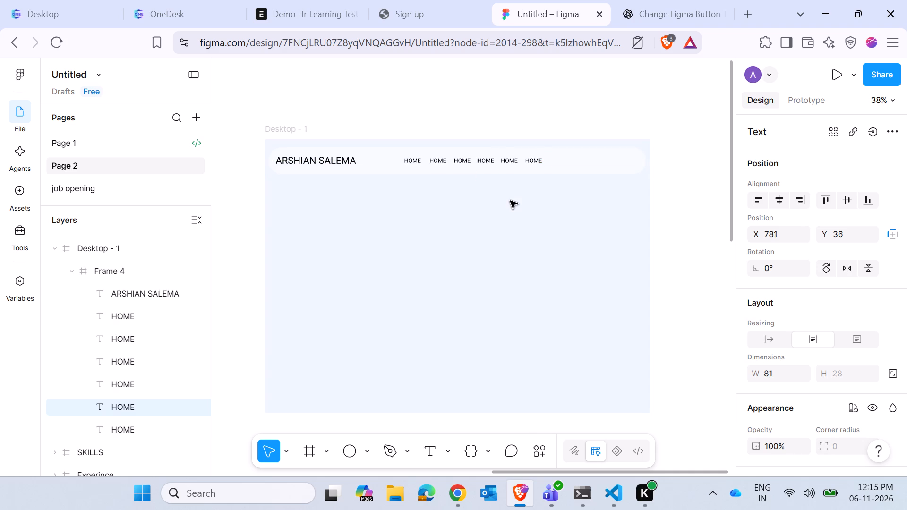
pyautogui.click(510, 201)
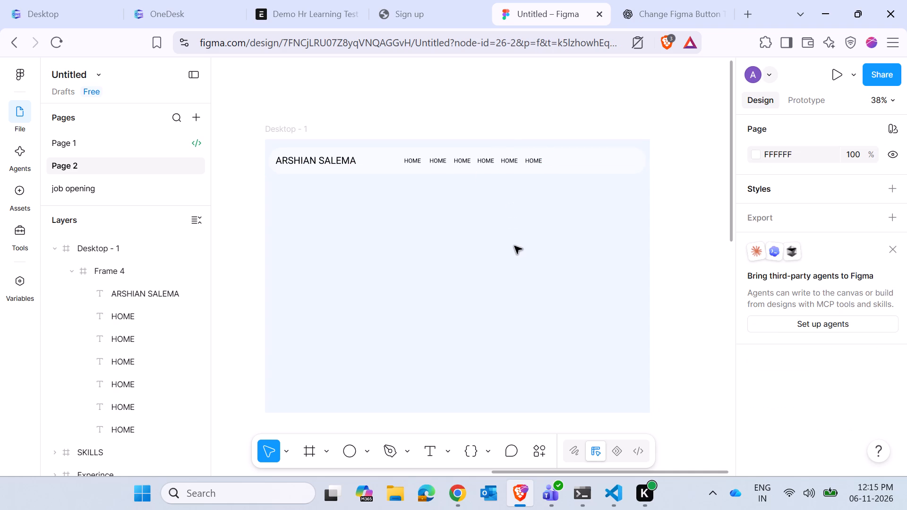
# Replace the second to fifth HOME texts in the header bar with SKILLS, EXPERINCE, PROJECTS and EDUCATION.
pyautogui.tripleClick(436, 159)
pyautogui.click(436, 159)
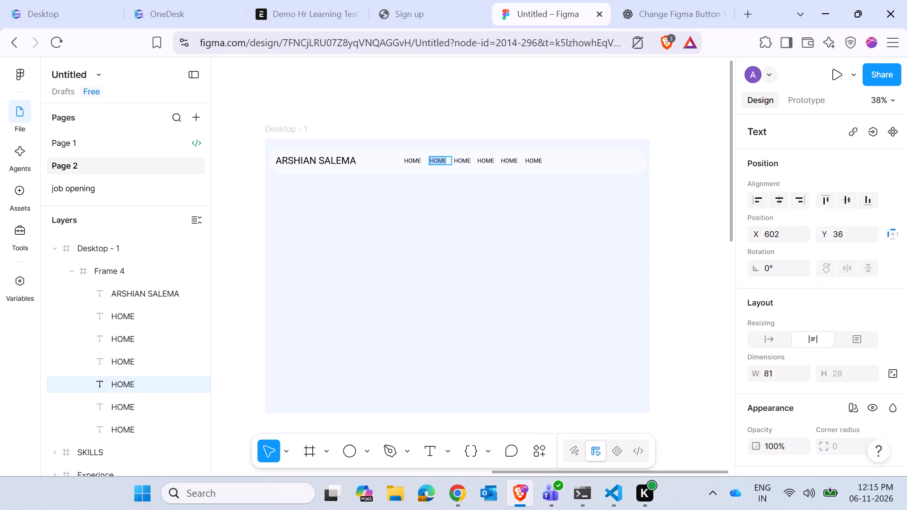
pyautogui.write('SKILLD')
pyautogui.press('BackSpace')
pyautogui.hotkey('shift', 's')
pyautogui.tripleClick(462, 161)
pyautogui.write('EXPERINCE')
pyautogui.doubleClick(487, 162)
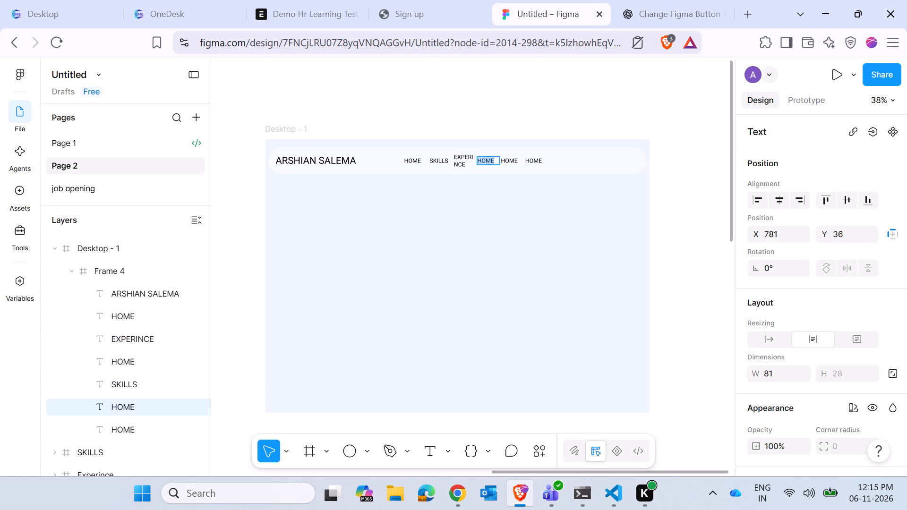
pyautogui.write('PROJECTS')
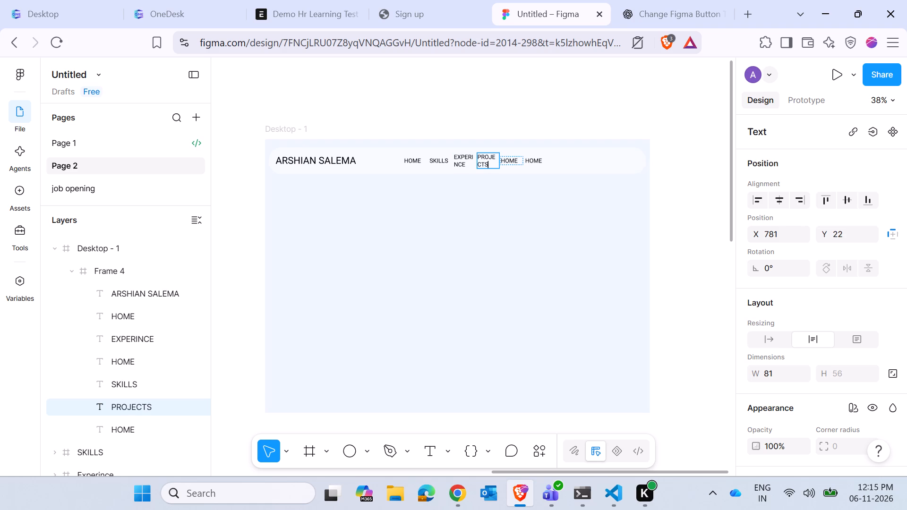
pyautogui.doubleClick(505, 160)
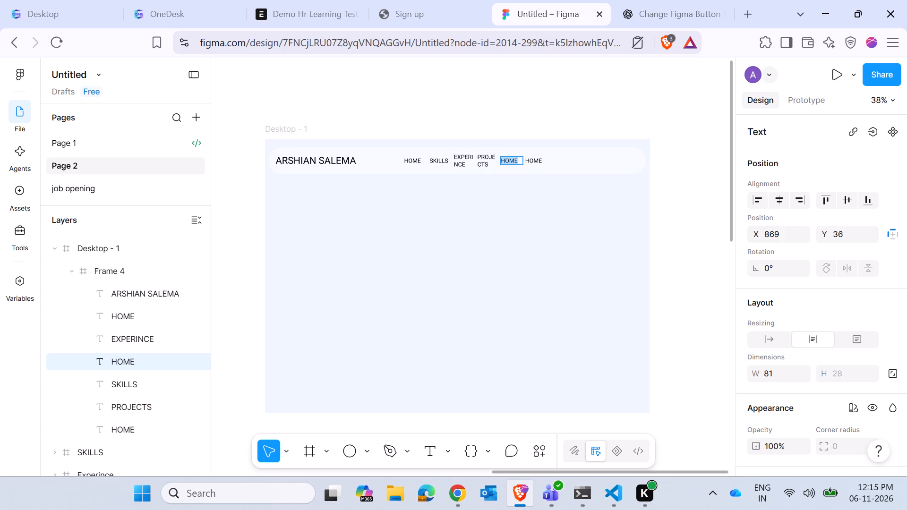
pyautogui.write('EDUCATION')
# Remove the last HOME text at the end of the header navigation, after EDUCATION.
pyautogui.tripleClick(530, 156)
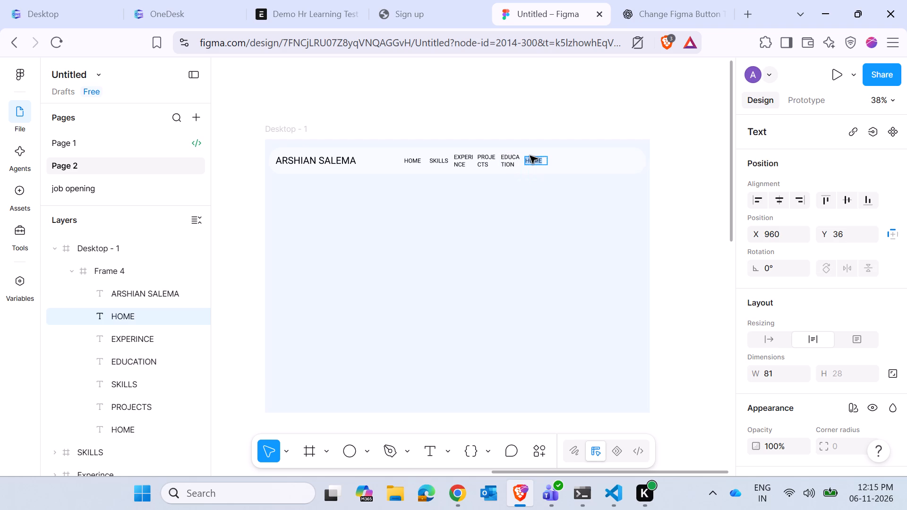
pyautogui.write('CONS')
pyautogui.press('BackSpace')
pyautogui.press('BackSpace')
pyautogui.press('BackSpace')
pyautogui.press('BackSpace')
pyautogui.press('BackSpace')
pyautogui.press('Delete')
pyautogui.click(554, 229)
# Widen the EDUCATION text box to W 133 so the word fits on one line.
pyautogui.click(514, 161)
pyautogui.tripleClick(514, 161)
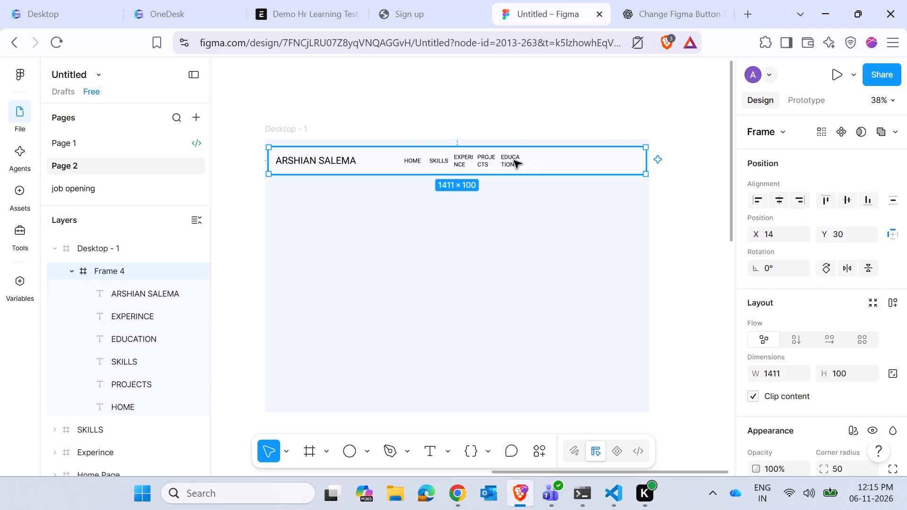
pyautogui.moveTo(524, 159); pyautogui.dragTo(535, 160)
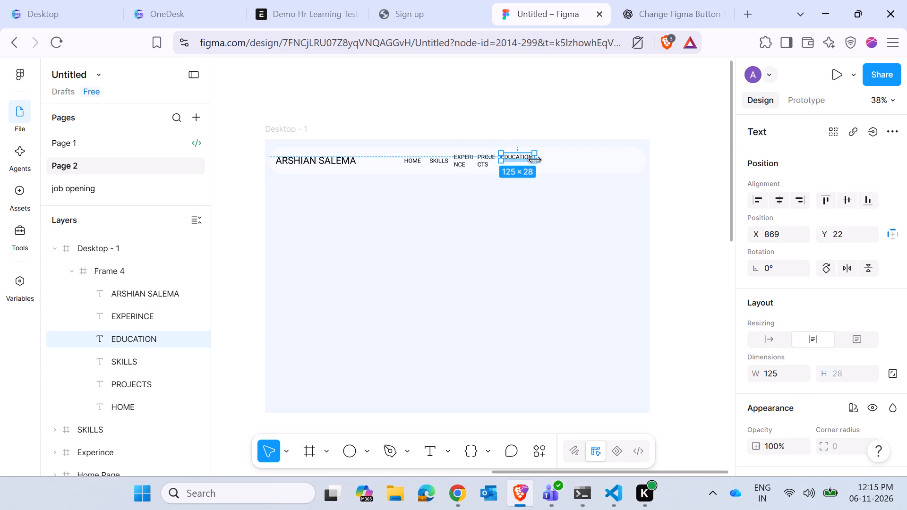
pyautogui.moveTo(535, 160); pyautogui.dragTo(536, 161)
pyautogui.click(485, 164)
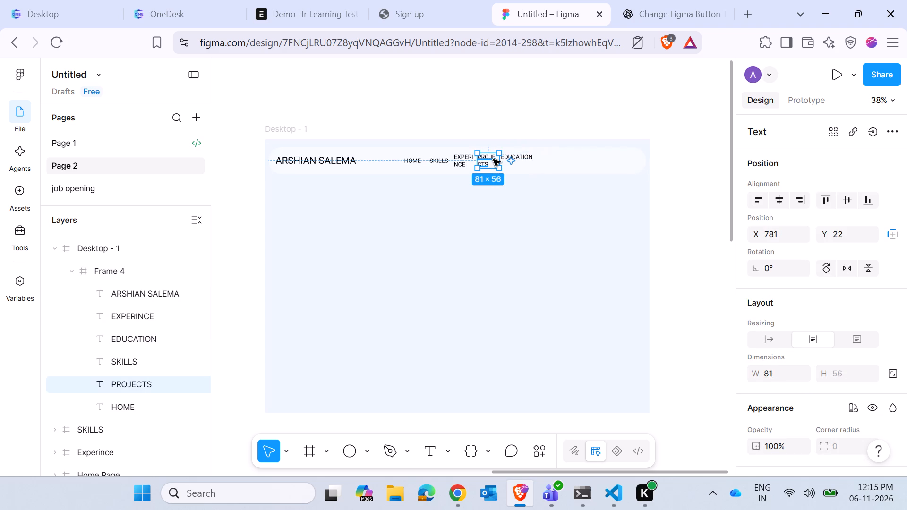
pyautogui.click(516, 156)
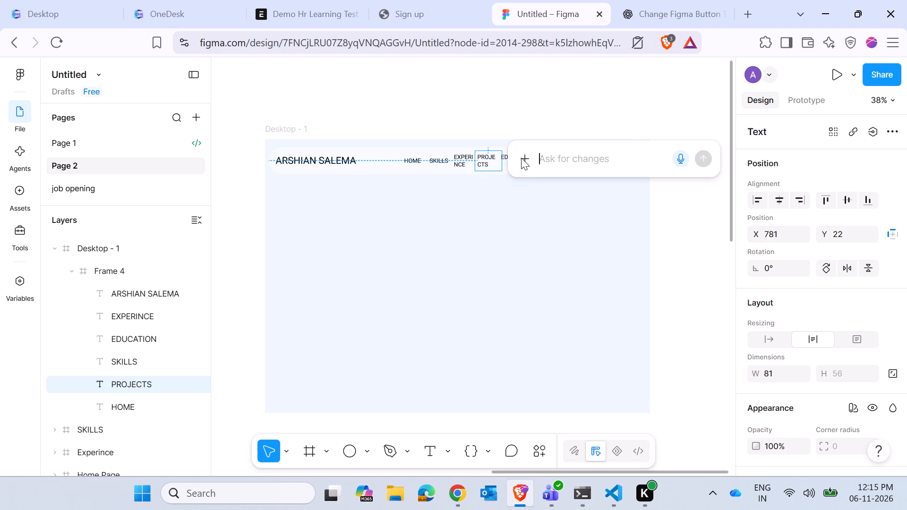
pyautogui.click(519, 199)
# Move the EDUCATION text away from PROJECTS along the header bar and down, to X 915, Y 34.
pyautogui.click(522, 157)
pyautogui.tripleClick(522, 157)
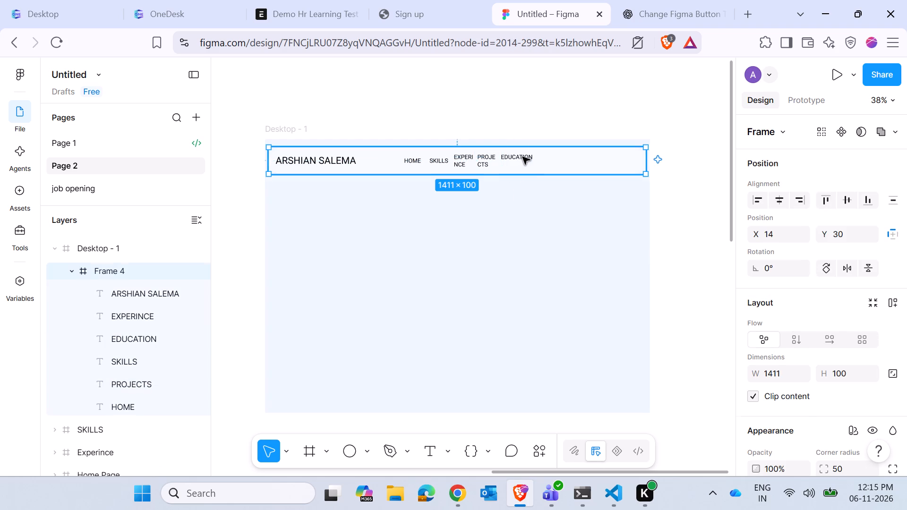
pyautogui.press('Right')
pyautogui.press('Right')
pyautogui.press('Right')
pyautogui.press('Right')
pyautogui.press('Right')
pyautogui.press('Right')
pyautogui.press('Right')
pyautogui.press('Right')
pyautogui.press('Right')
pyautogui.press('Right')
pyautogui.press('Right')
pyautogui.press('Right')
pyautogui.press('Right')
pyautogui.press('Right')
pyautogui.press('Right')
pyautogui.press('Right')
pyautogui.press('Right')
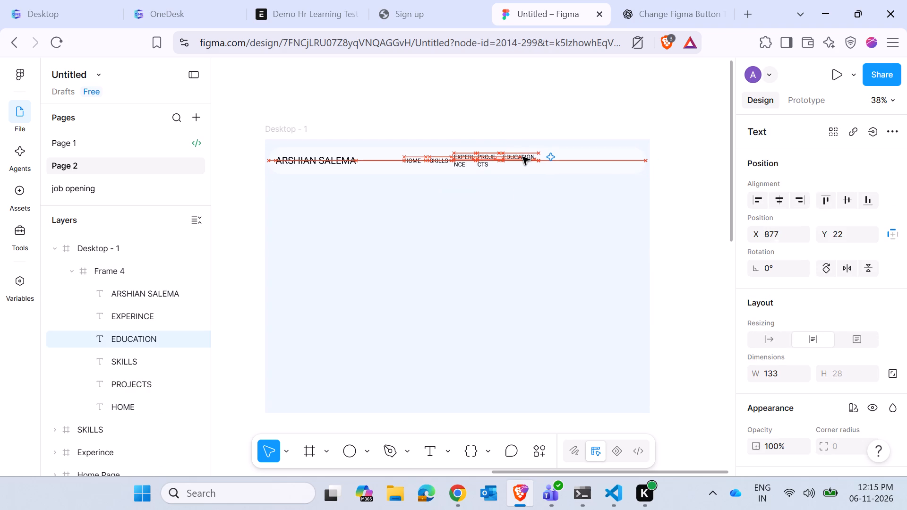
pyautogui.press('Down')
pyautogui.press('Down')
pyautogui.press('Down')
pyautogui.press('Down')
pyautogui.press('Down')
pyautogui.press('Down')
pyautogui.press('Down')
pyautogui.press('Down')
pyautogui.press('Down')
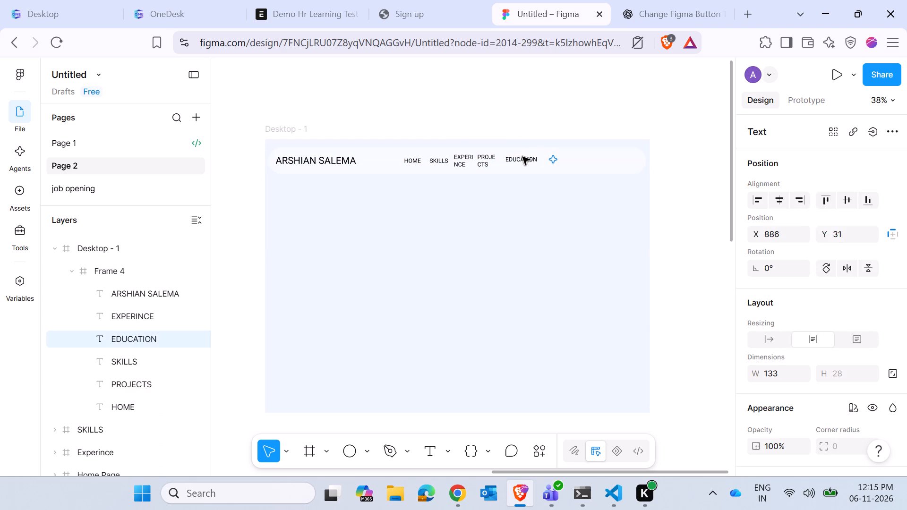
pyautogui.press('Down')
pyautogui.press('Down')
pyautogui.press('Up')
pyautogui.press('Up')
pyautogui.press('Left')
pyautogui.press('Left')
pyautogui.press('Down')
pyautogui.press('Down')
pyautogui.press('Down')
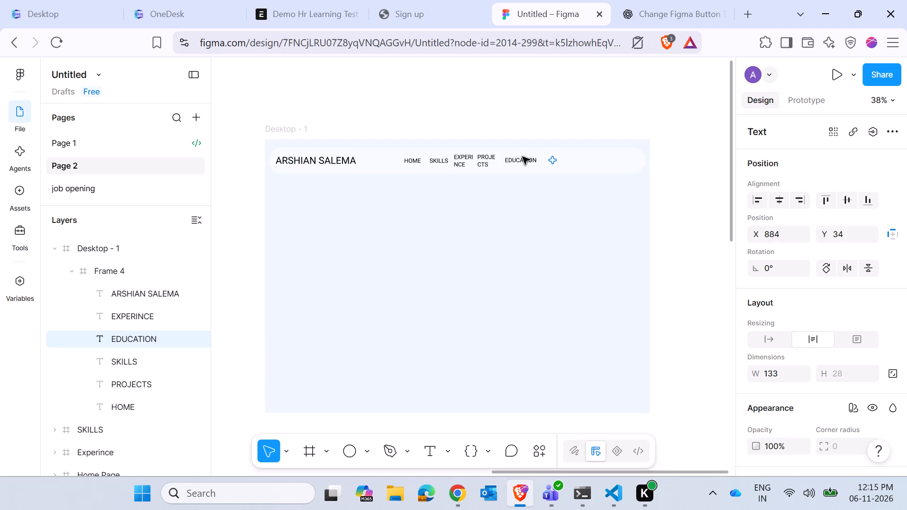
pyautogui.press('Right')
pyautogui.press('Right')
pyautogui.press('Right')
pyautogui.press('Right')
pyautogui.press('Right')
pyautogui.press('Right')
pyautogui.press('Right')
pyautogui.press('Right')
pyautogui.press('Right')
pyautogui.press('Right')
pyautogui.press('Right')
pyautogui.press('Right')
pyautogui.press('Right')
pyautogui.press('Right')
pyautogui.press('Right')
pyautogui.press('Right')
pyautogui.press('Right')
pyautogui.press('Right')
pyautogui.press('Right')
pyautogui.press('Right')
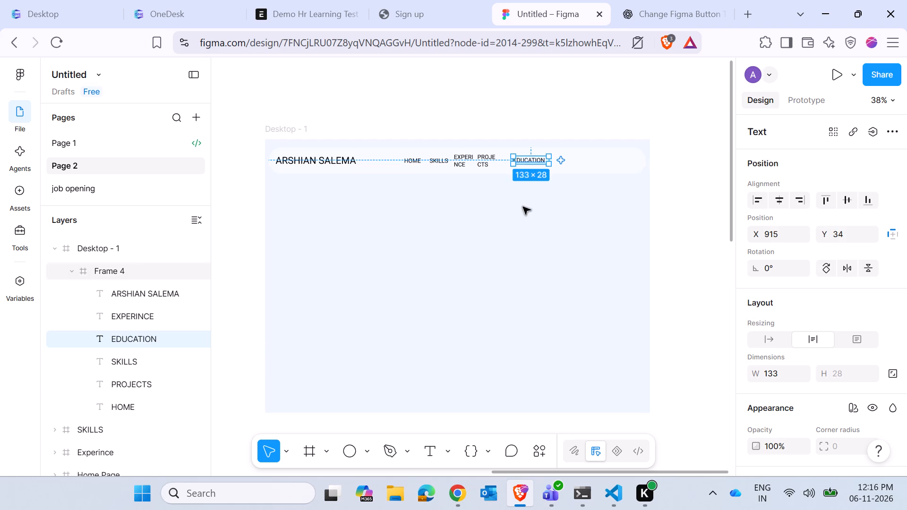
pyautogui.click(522, 212)
# Widen the PROJECTS text box to W 109 so the word fits on one line.
pyautogui.click(492, 161)
pyautogui.tripleClick(491, 161)
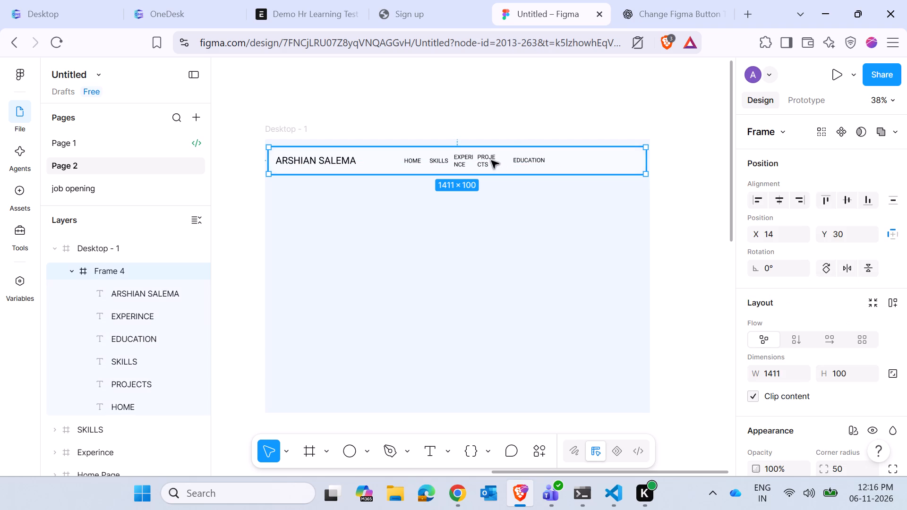
pyautogui.moveTo(500, 161); pyautogui.dragTo(503, 161)
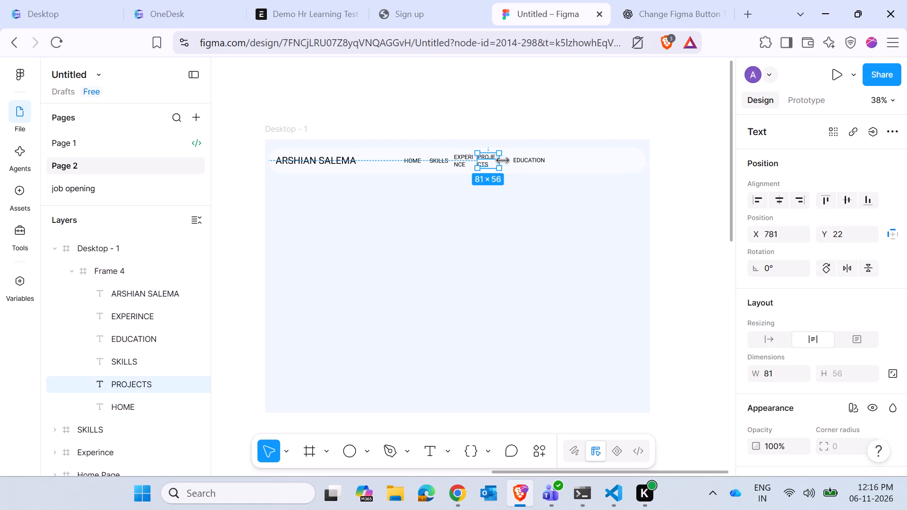
pyautogui.moveTo(503, 161); pyautogui.dragTo(507, 161)
# Lower the PROJECTS text to Y 34, level with EDUCATION, and nudge it closer to EDUCATION.
pyautogui.click(488, 158)
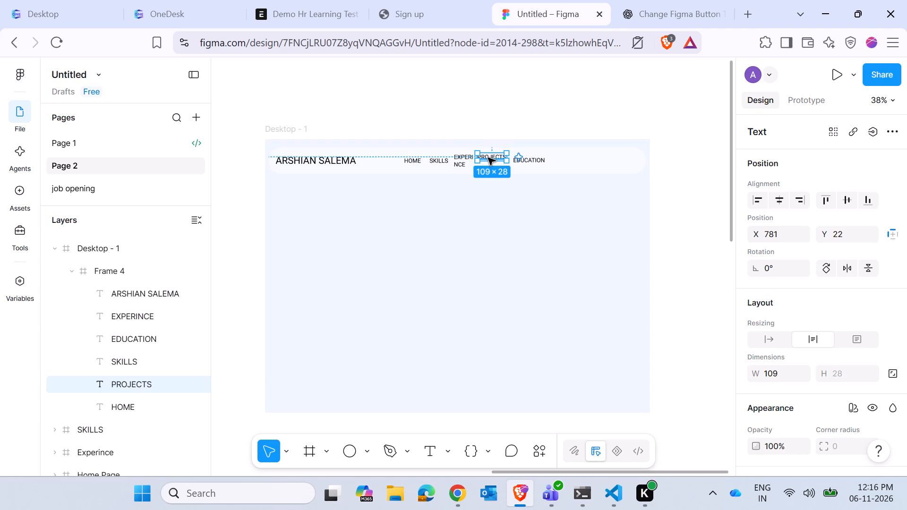
pyautogui.press('Down')
pyautogui.press('Down')
pyautogui.press('Down')
pyautogui.press('Down')
pyautogui.press('Down')
pyautogui.press('Down')
pyautogui.press('Down')
pyautogui.press('Down')
pyautogui.press('Down')
pyautogui.press('Down')
pyautogui.press('Down')
pyautogui.press('Down')
pyautogui.press('Down')
pyautogui.press('Up')
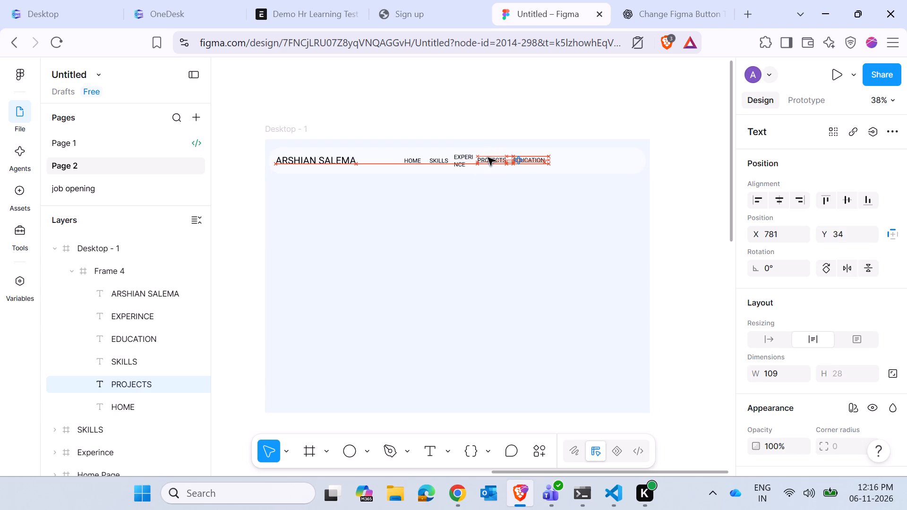
pyautogui.press('Right')
pyautogui.press('Right')
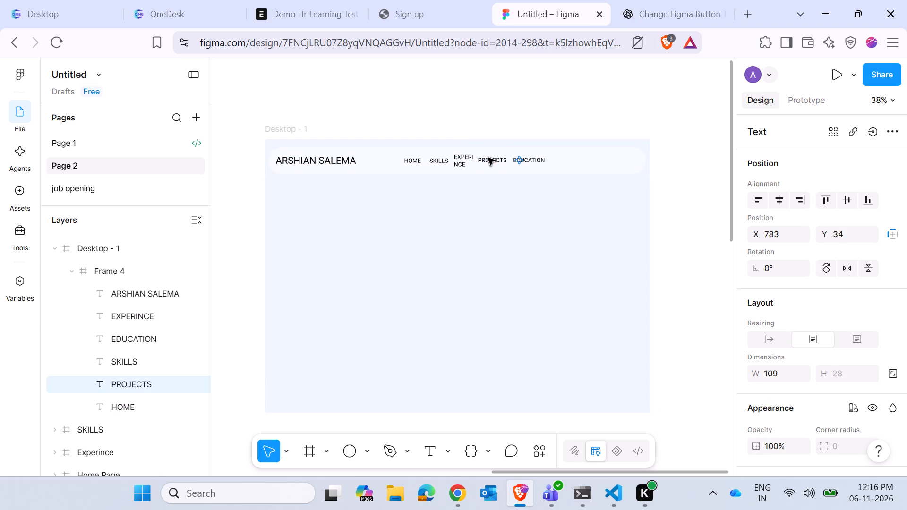
pyautogui.press('Right')
pyautogui.press('Right')
pyautogui.press('Right')
pyautogui.press('Right')
pyautogui.press('Right')
pyautogui.press('Right')
pyautogui.press('Right')
pyautogui.press('Right')
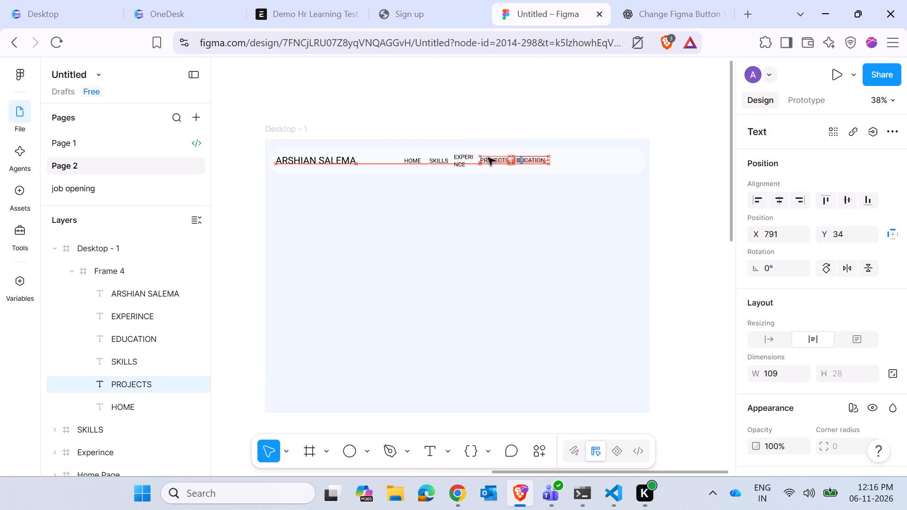
pyautogui.press('Right')
pyautogui.press('Right')
pyautogui.press('Right')
pyautogui.click(497, 218)
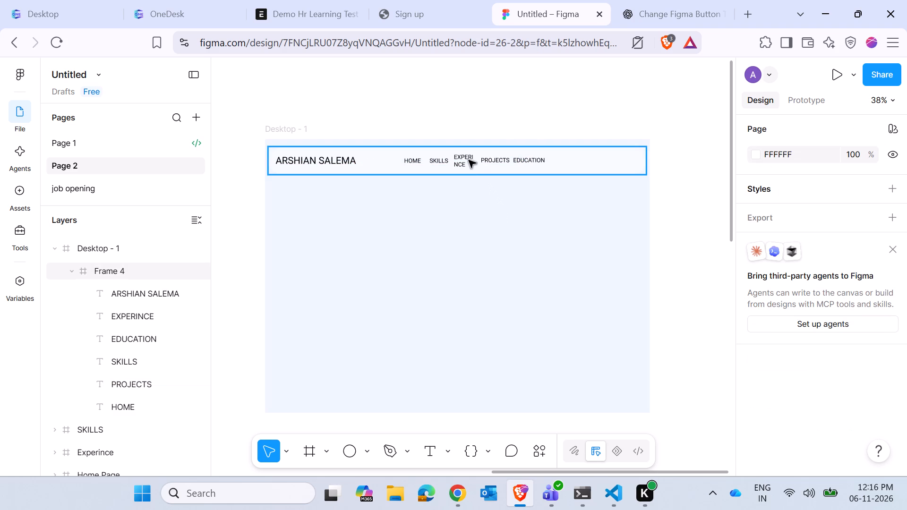
# Widen the EXPERINCE text box to W 121 so the word fits on one line.
pyautogui.click(467, 159)
pyautogui.tripleClick(466, 159)
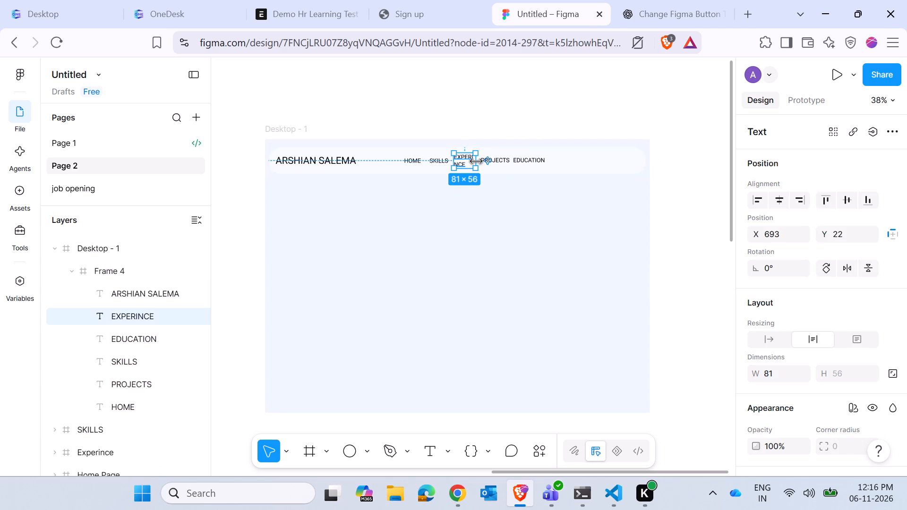
pyautogui.moveTo(476, 161); pyautogui.dragTo(486, 161)
# Lower the EXPERINCE text to Y 37 in the header bar and nudge it toward SKILLS, to X 687.
pyautogui.press('Down')
pyautogui.press('Down')
pyautogui.press('Down')
pyautogui.press('Down')
pyautogui.press('Down')
pyautogui.press('Down')
pyautogui.press('Down')
pyautogui.press('Down')
pyautogui.press('Down')
pyautogui.press('Down')
pyautogui.press('Down')
pyautogui.press('Down')
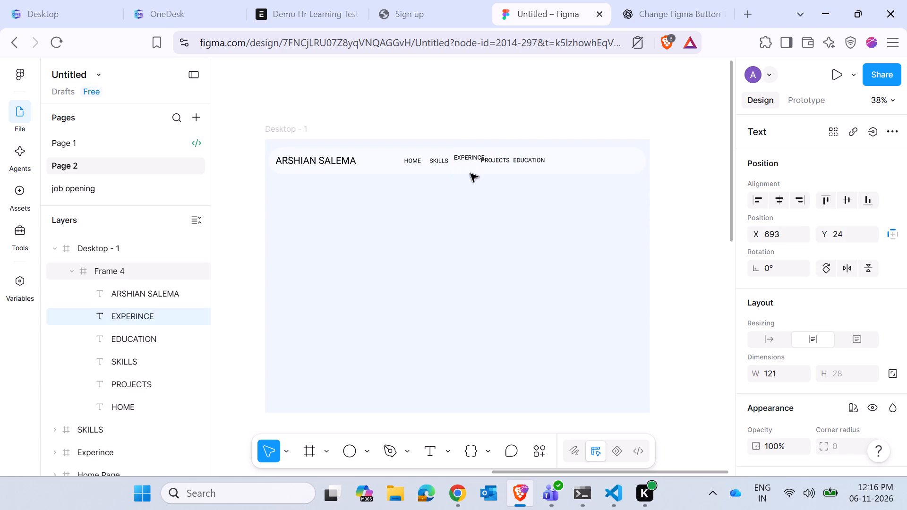
pyautogui.press('Left')
pyautogui.press('Left')
pyautogui.press('Left')
pyautogui.press('Left')
pyautogui.press('Left')
pyautogui.press('Down')
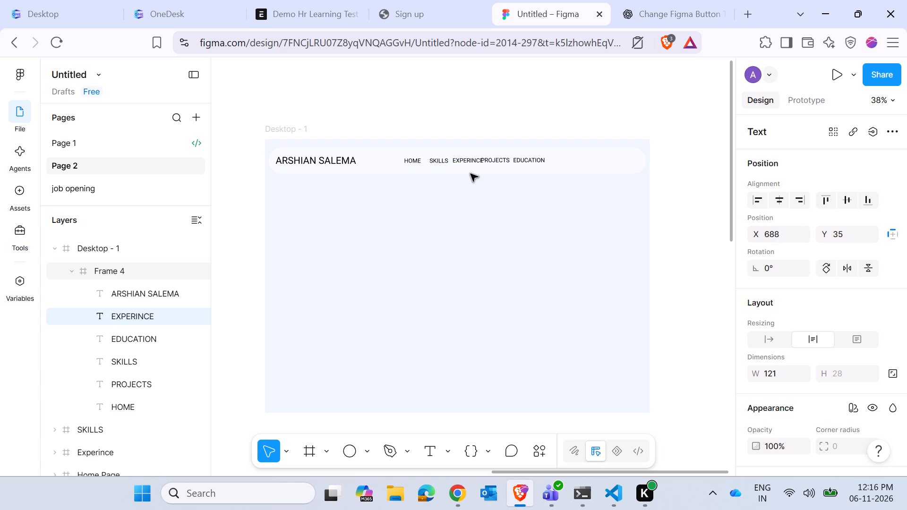
pyautogui.press('Down')
pyautogui.press('Left')
pyautogui.press('Down')
# Move the EDUCATION text farther from PROJECTS along the header bar, to X 965, and nudge it slightly down.
pyautogui.click(531, 160)
pyautogui.press('Right')
pyautogui.press('Right')
pyautogui.press('Right')
pyautogui.press('Right')
pyautogui.press('Right')
pyautogui.press('Right')
pyautogui.press('Right')
pyautogui.press('Right')
pyautogui.press('Right')
pyautogui.press('Right')
pyautogui.press('Right')
pyautogui.press('Right')
pyautogui.press('Right')
pyautogui.press('Right')
pyautogui.press('Right')
pyautogui.press('Right')
pyautogui.press('Right')
pyautogui.press('Right')
pyautogui.press('Right')
pyautogui.press('Right')
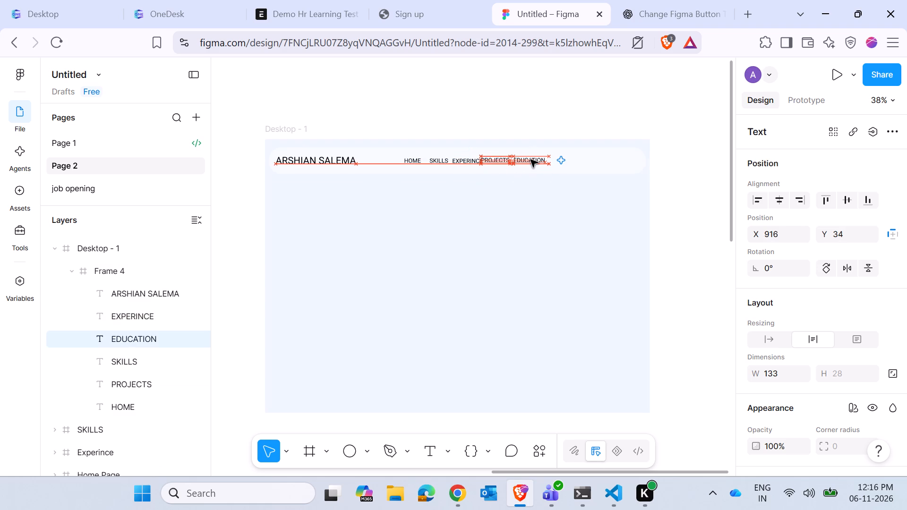
pyautogui.press('Down')
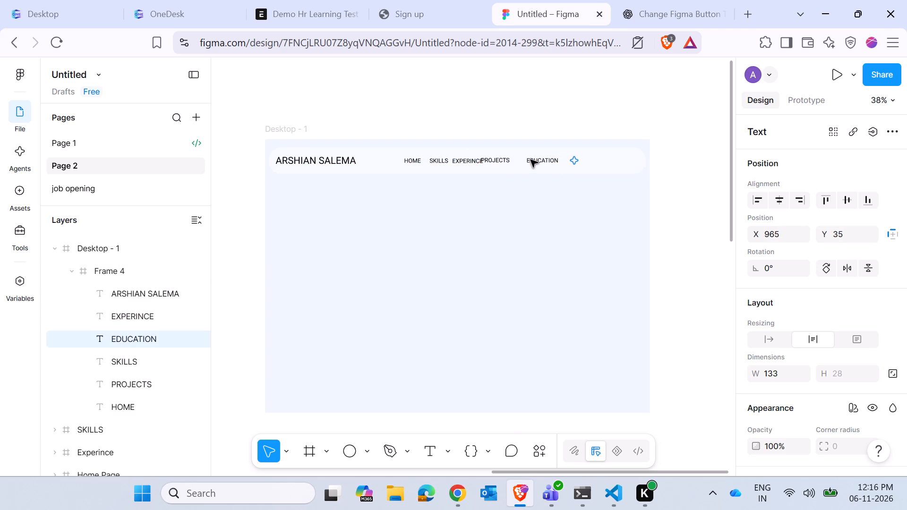
pyautogui.press('Down')
# Move the PROJECTS text away from EXPERINCE to X 831, Y 37, so the two words no longer overlap.
pyautogui.click(507, 161)
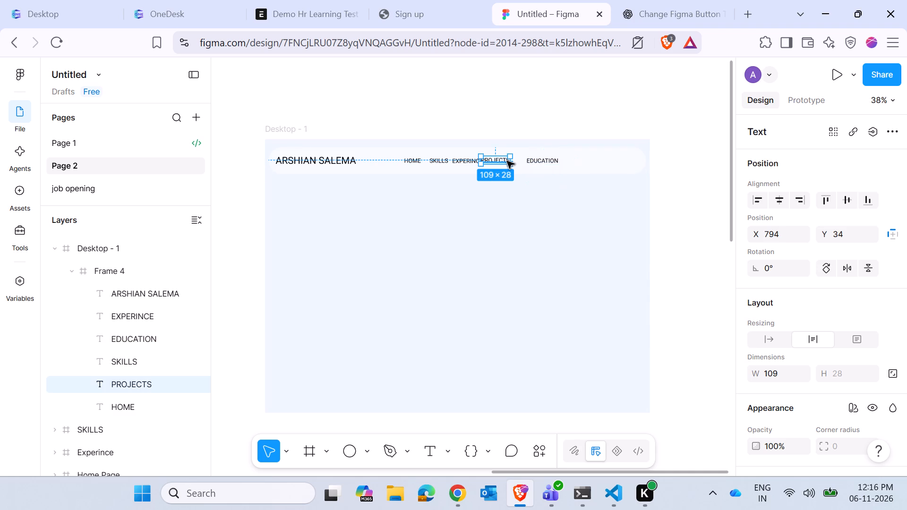
pyautogui.press('Right')
pyautogui.press('Right')
pyautogui.press('Right')
pyautogui.press('Right')
pyautogui.press('Right')
pyautogui.press('Right')
pyautogui.press('Right')
pyautogui.press('Right')
pyautogui.press('Right')
pyautogui.press('Right')
pyautogui.press('Right')
pyautogui.press('Right')
pyautogui.press('Right')
pyautogui.press('Right')
pyautogui.press('Right')
pyautogui.press('Right')
pyautogui.press('Right')
pyautogui.press('Right')
pyautogui.press('Right')
pyautogui.press('Right')
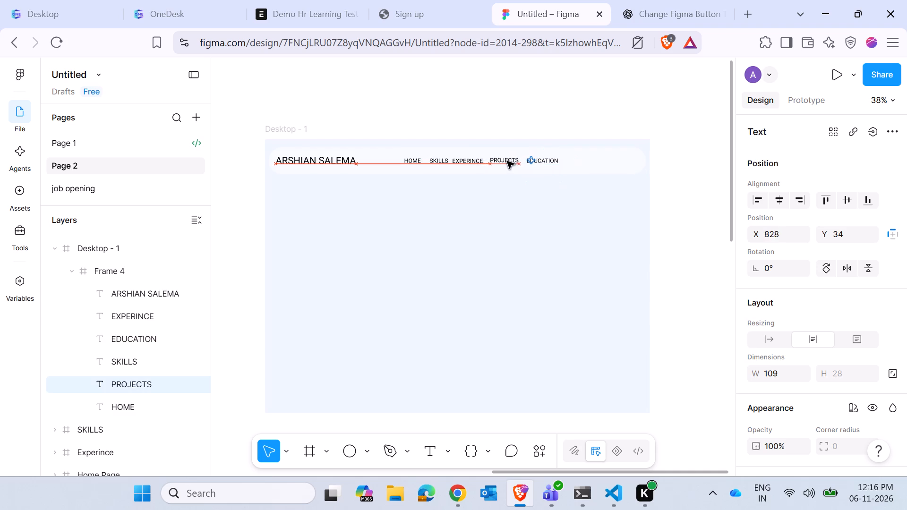
pyautogui.press('Down')
pyautogui.press('Down')
pyautogui.press('Down')
pyautogui.press('Left')
pyautogui.press('Left')
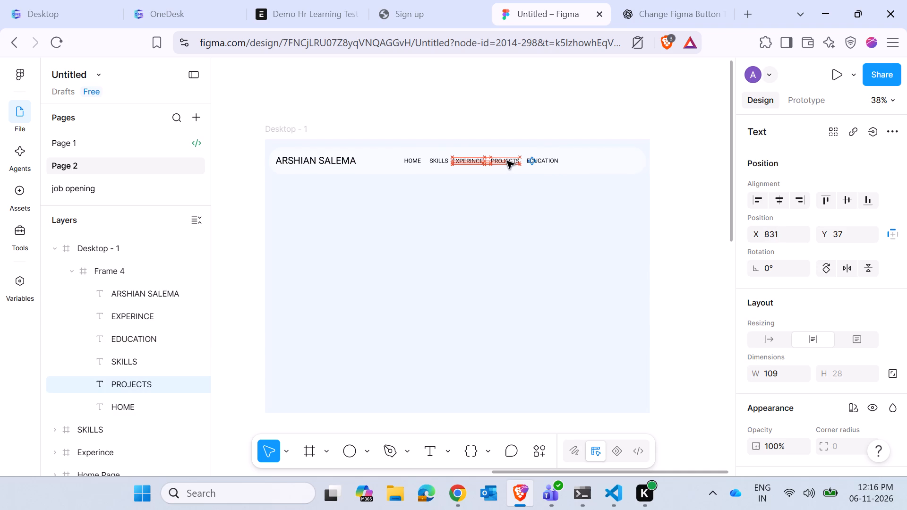
pyautogui.click(544, 238)
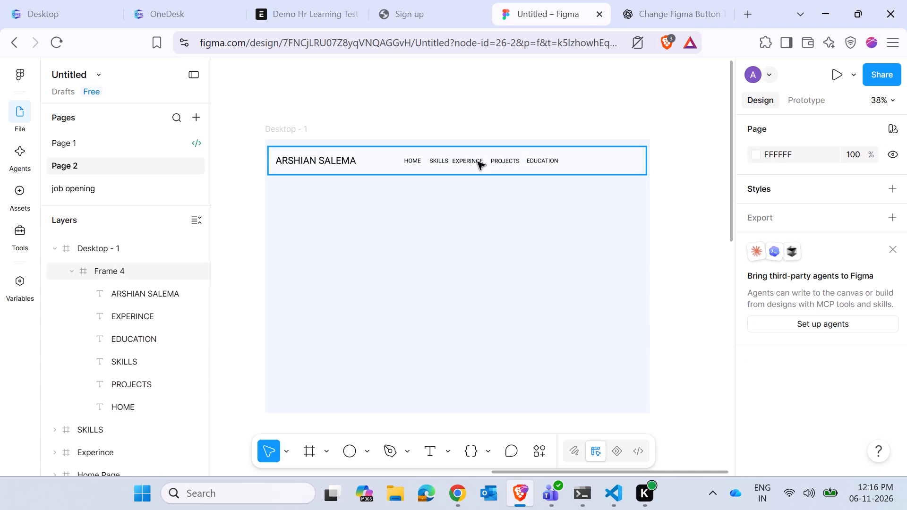
# Nudge the EXPERINCE text slightly away from SKILLS, to X 692, and deselect it.
pyautogui.click(476, 162)
pyautogui.doubleClick(476, 162)
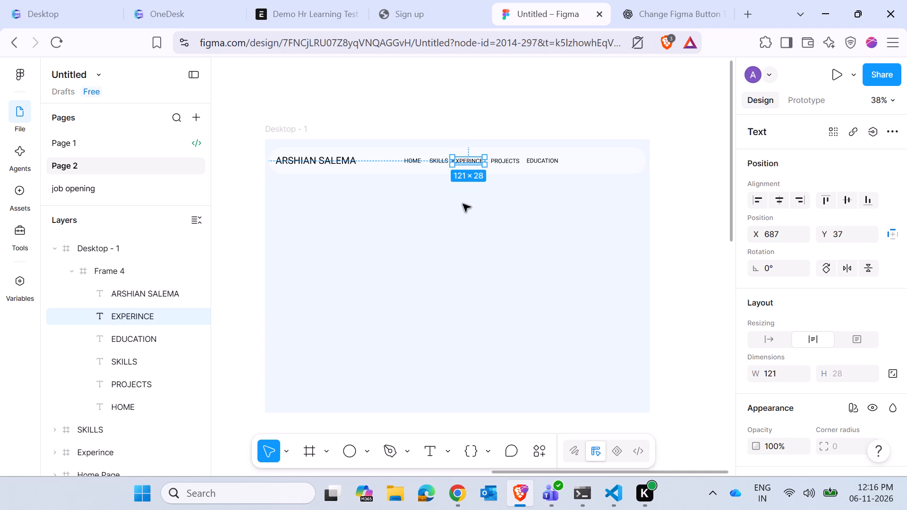
pyautogui.press('Right')
pyautogui.press('Right')
pyautogui.press('Right')
pyautogui.press('Right')
pyautogui.press('Right')
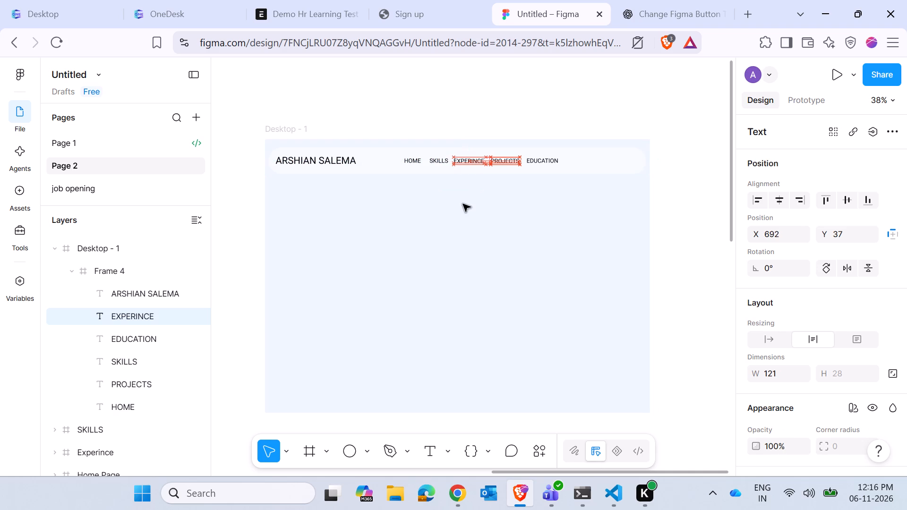
pyautogui.click(476, 228)
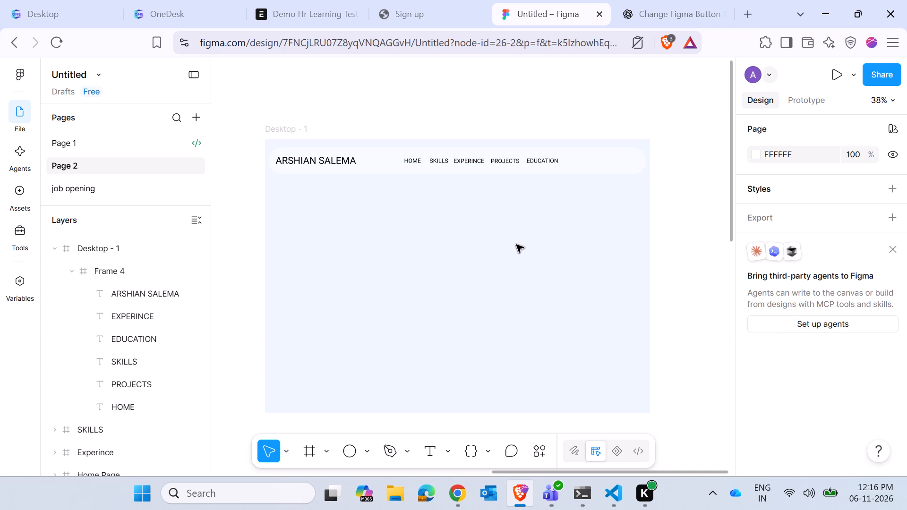
pyautogui.click(660, 244)
# Search the component assets for "butt" and insert the Button - tonal component from Material 3 Design Kit.
pyautogui.click(539, 446)
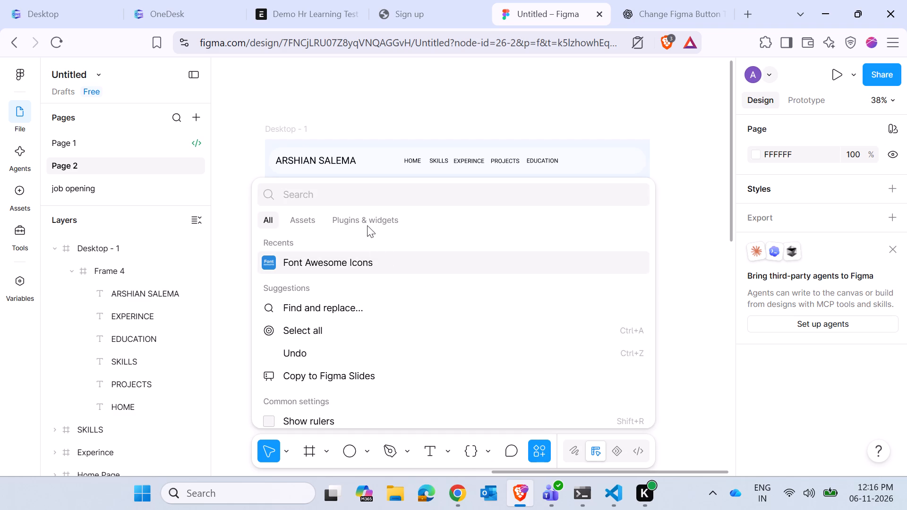
pyautogui.click(305, 218)
pyautogui.click(358, 191)
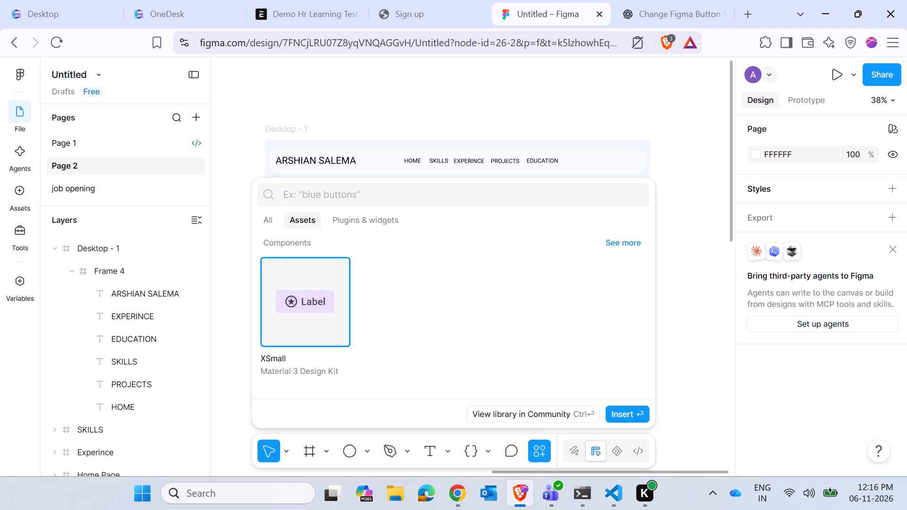
pyautogui.write('buu')
pyautogui.press('BackSpace')
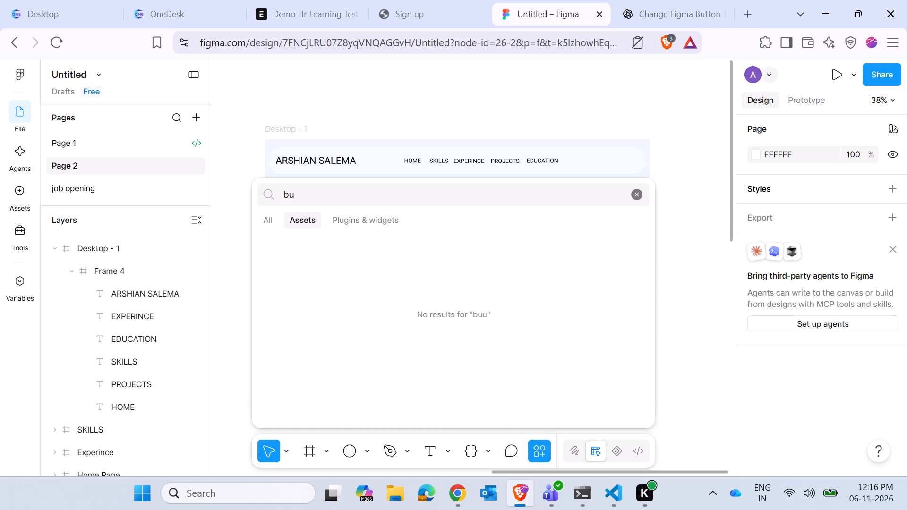
pyautogui.write('tt')
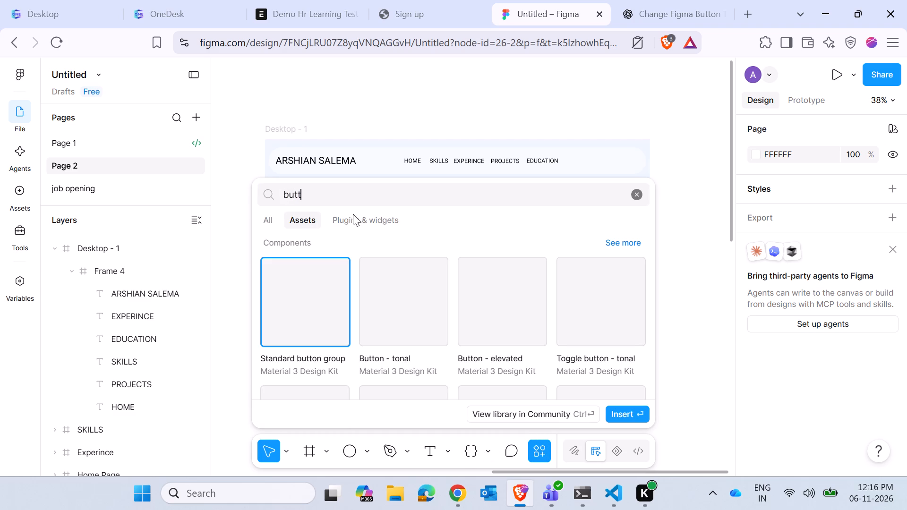
pyautogui.scroll(-7, 410, 295)
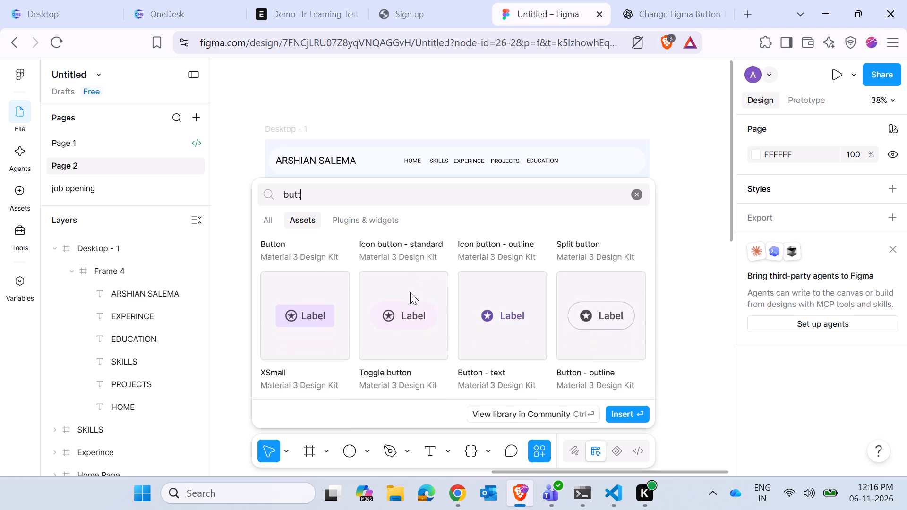
pyautogui.scroll(-1, 410, 292)
pyautogui.scroll(6, 410, 292)
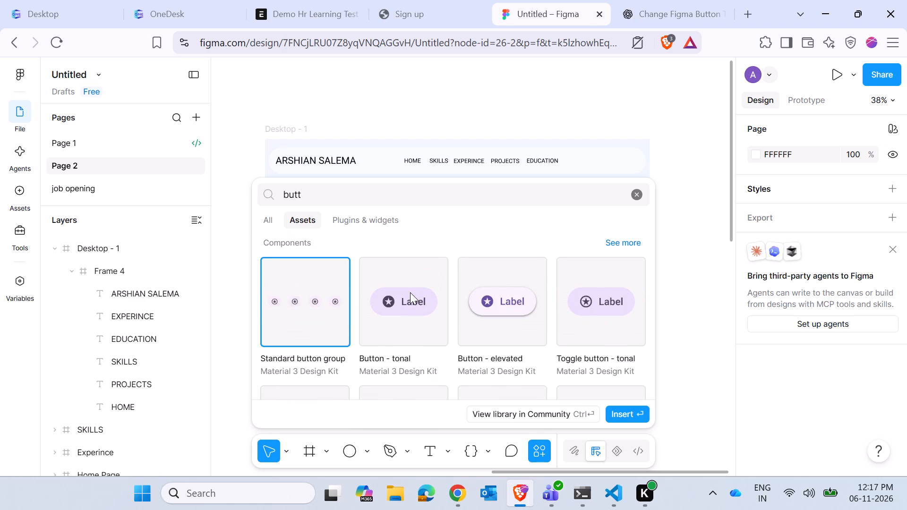
pyautogui.click(410, 292)
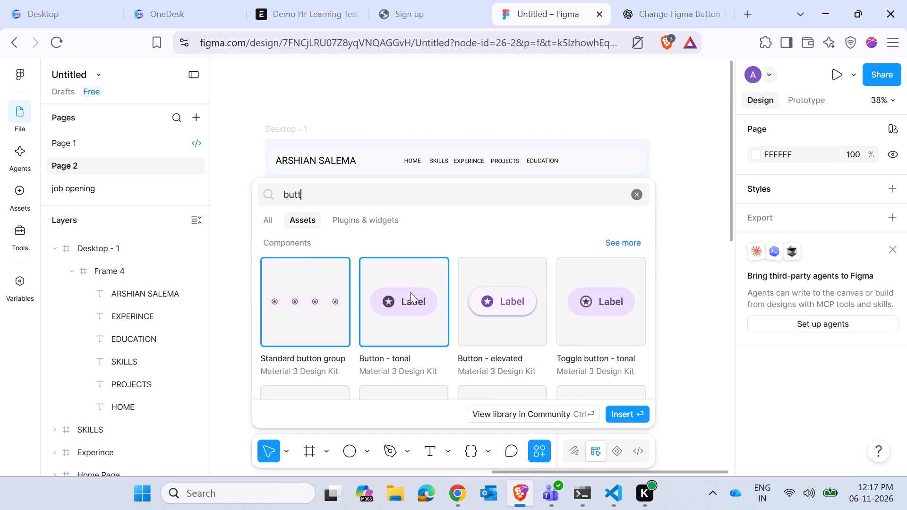
pyautogui.click(622, 409)
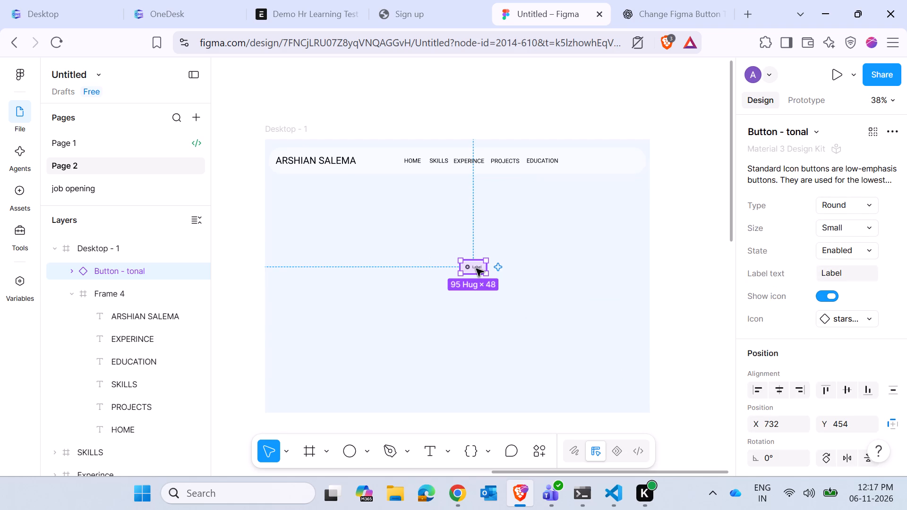
# Move the tonal button into the header bar beyond EDUCATION, at X 1246, Y 28.
pyautogui.moveTo(476, 269); pyautogui.dragTo(616, 164)
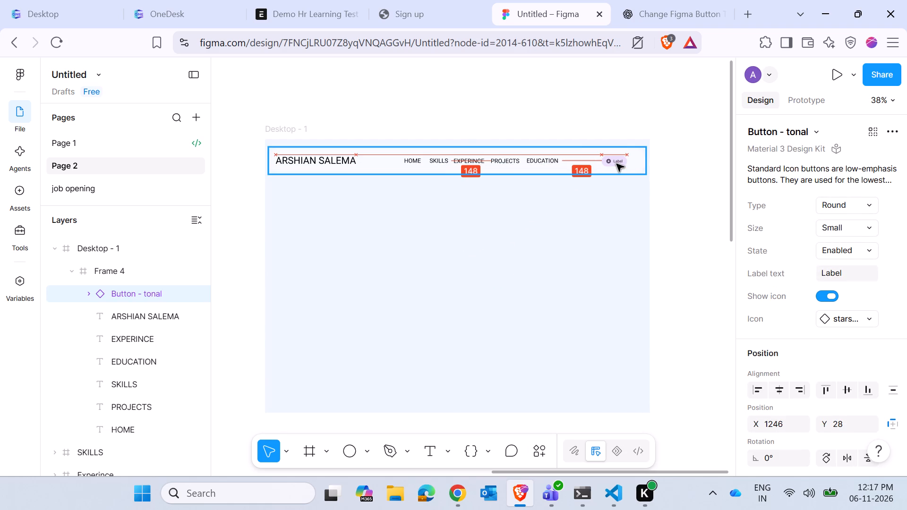
pyautogui.moveTo(616, 164); pyautogui.dragTo(615, 163)
# Widen the tonal button in the header bar to 116.
pyautogui.moveTo(628, 167); pyautogui.dragTo(636, 166)
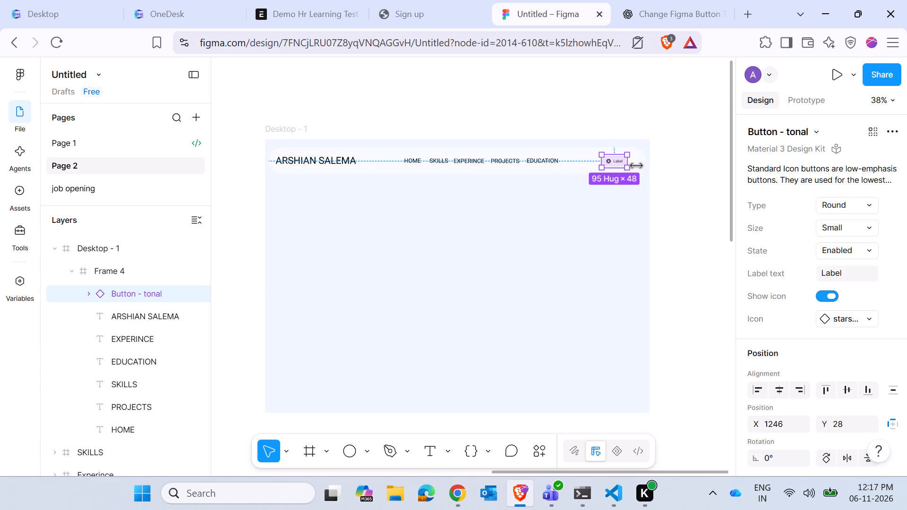
pyautogui.moveTo(636, 166); pyautogui.dragTo(633, 167)
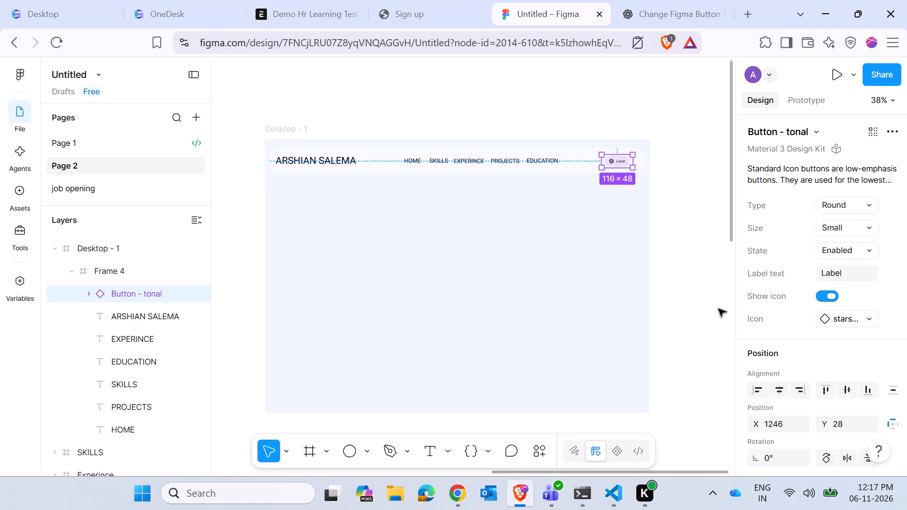
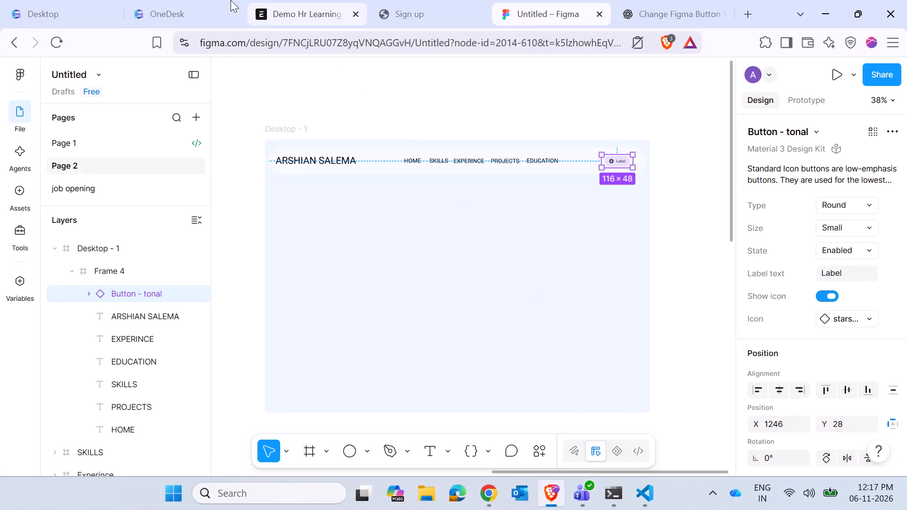
# Switch to the OneDesk tab and reload its ticket list to check for updates.
pyautogui.click(190, 0)
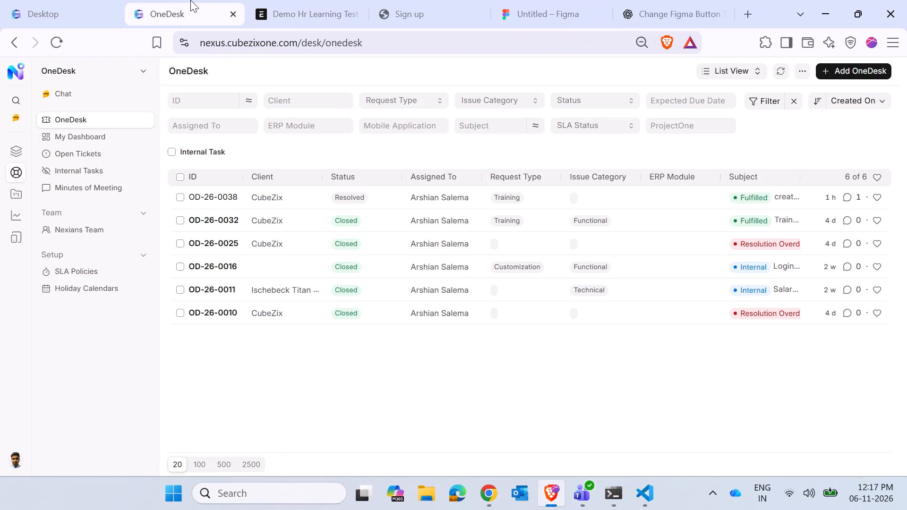
pyautogui.hotkey('ctrl', 'shift', 'r')
pyautogui.hotkey('ctrl', 'shift', 'r')
pyautogui.hotkey('ctrl', 'shift', 'r')
pyautogui.hotkey('ctrl', 'shift', 'r')
pyautogui.hotkey('ctrl', 'shift', 'r')
# Return to the Untitled Figma file and set the tonal button's Content layer to fill the container in width and height.
pyautogui.click(554, 0)
pyautogui.click(494, 221)
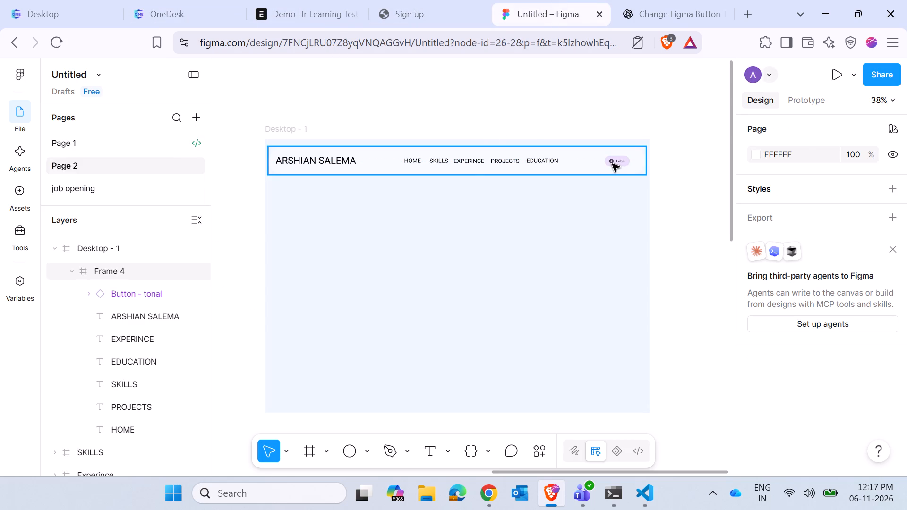
pyautogui.click(612, 164)
pyautogui.tripleClick(619, 164)
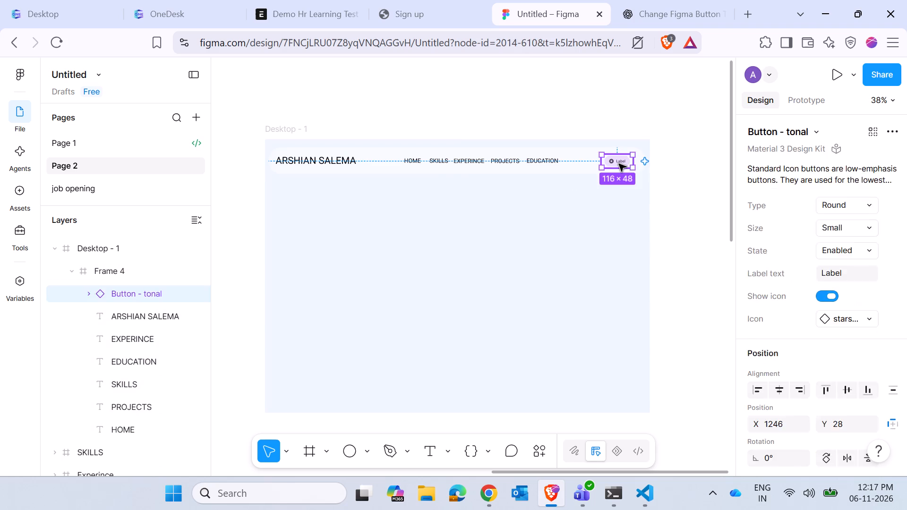
pyautogui.scroll(-2, 895, 365)
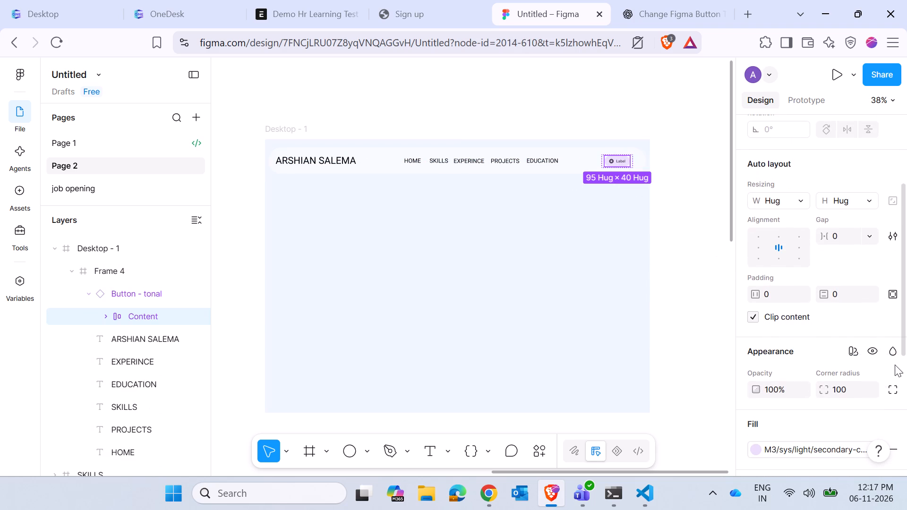
pyautogui.scroll(-1, 895, 365)
pyautogui.scroll(3, 895, 365)
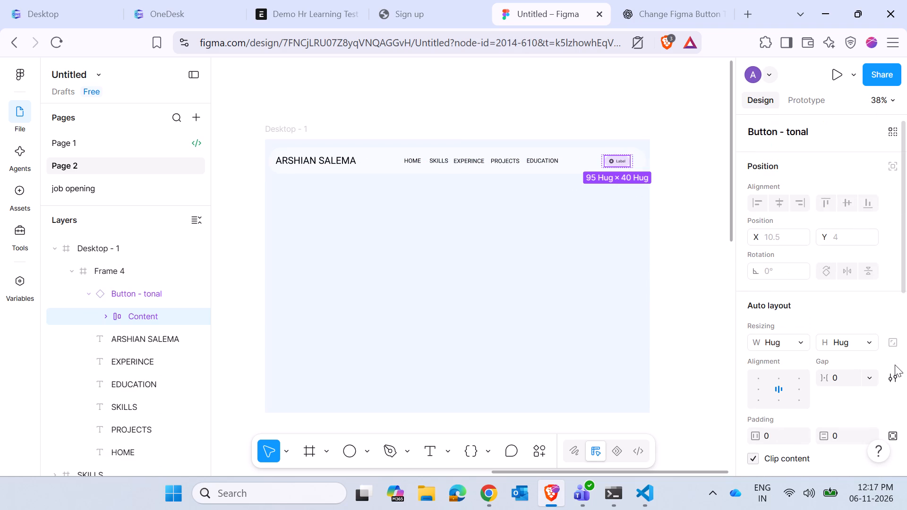
pyautogui.scroll(1, 895, 365)
pyautogui.click(799, 338)
pyautogui.click(802, 330)
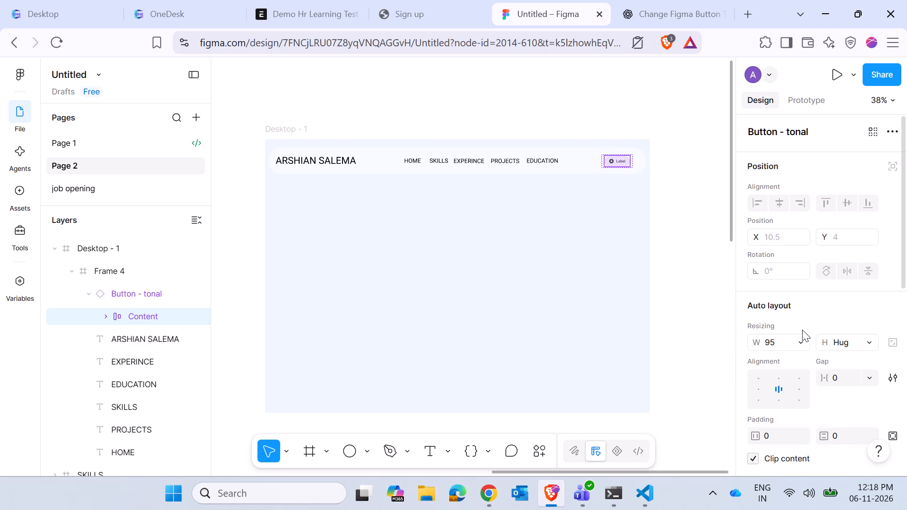
pyautogui.click(775, 342)
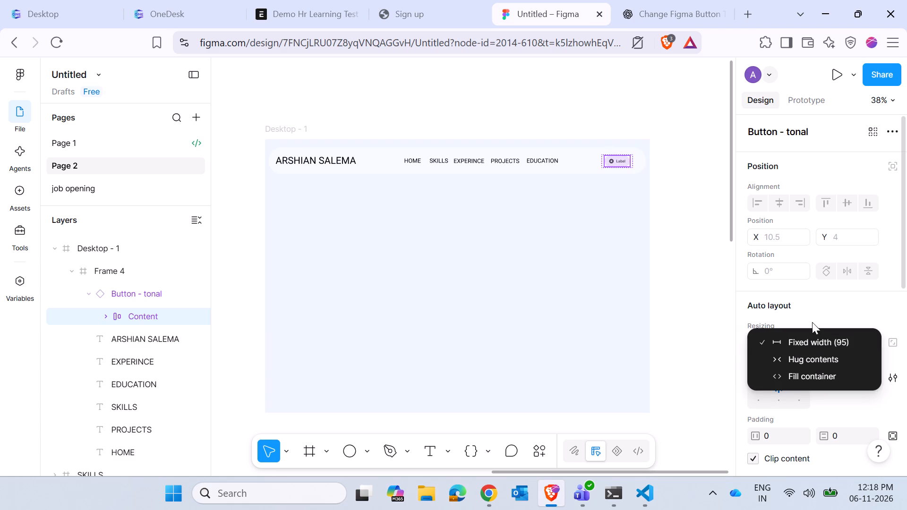
pyautogui.click(800, 374)
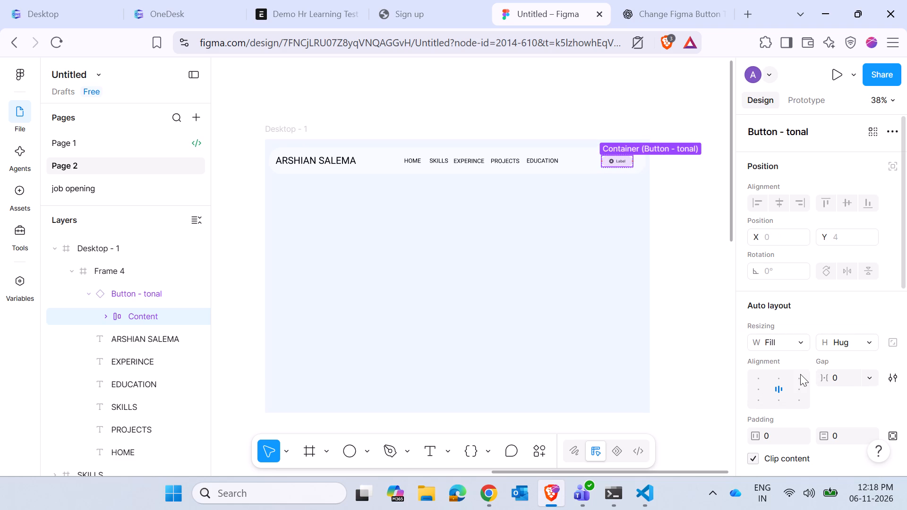
pyautogui.click(847, 344)
pyautogui.click(837, 357)
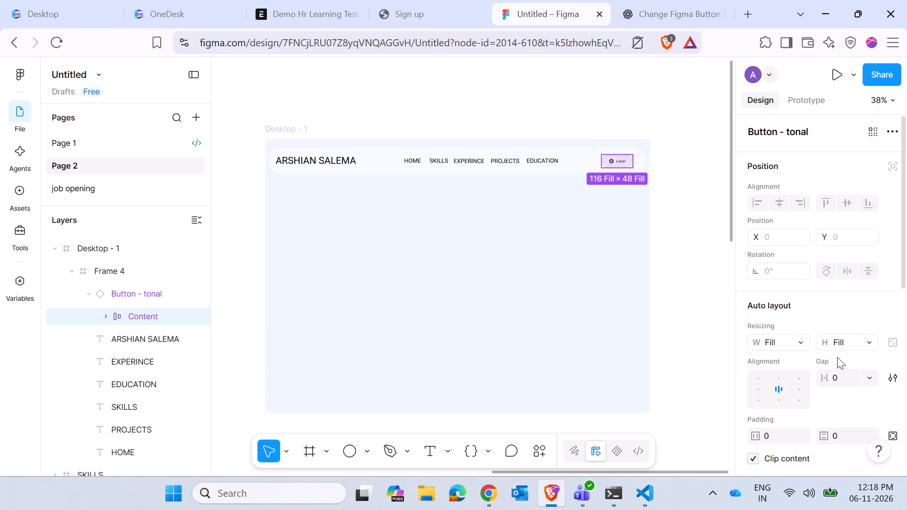
pyautogui.click(589, 232)
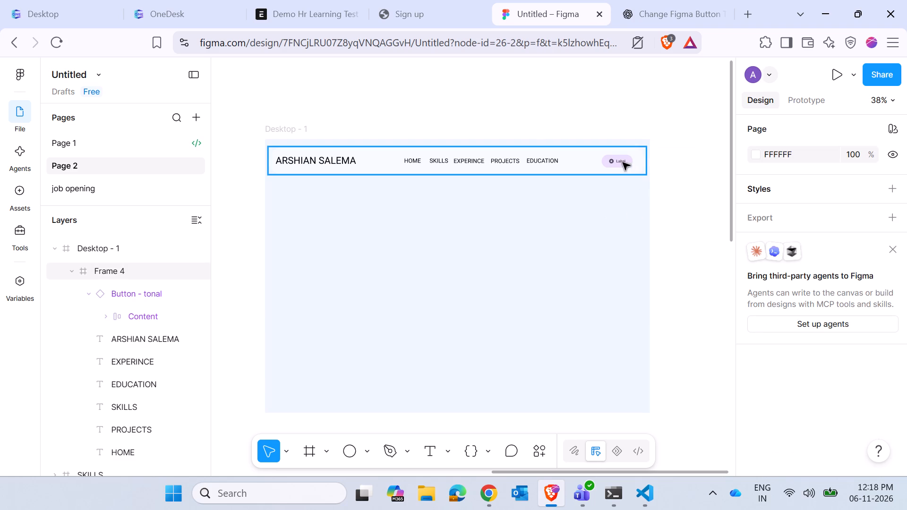
# Widen the tonal button in the header bar on both sides to 175 wide, starting at X 1214.
pyautogui.tripleClick(623, 162)
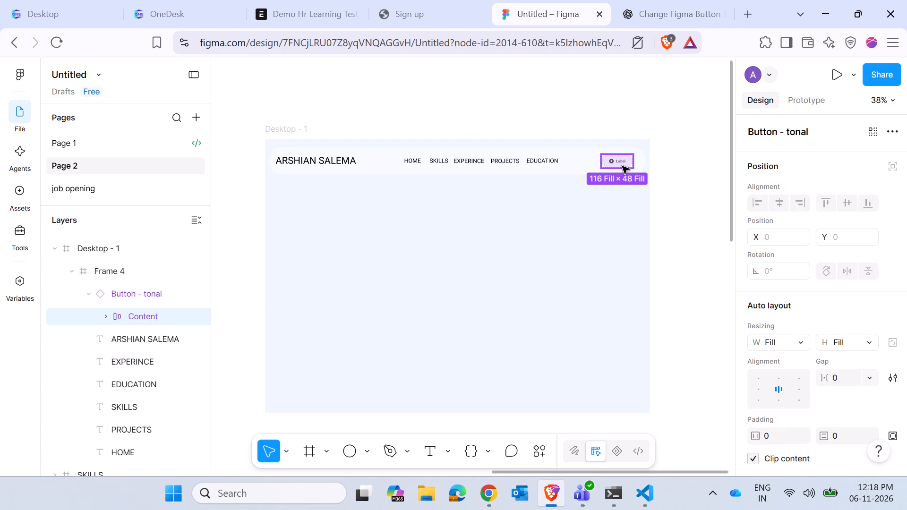
pyautogui.tripleClick(618, 164)
pyautogui.click(611, 197)
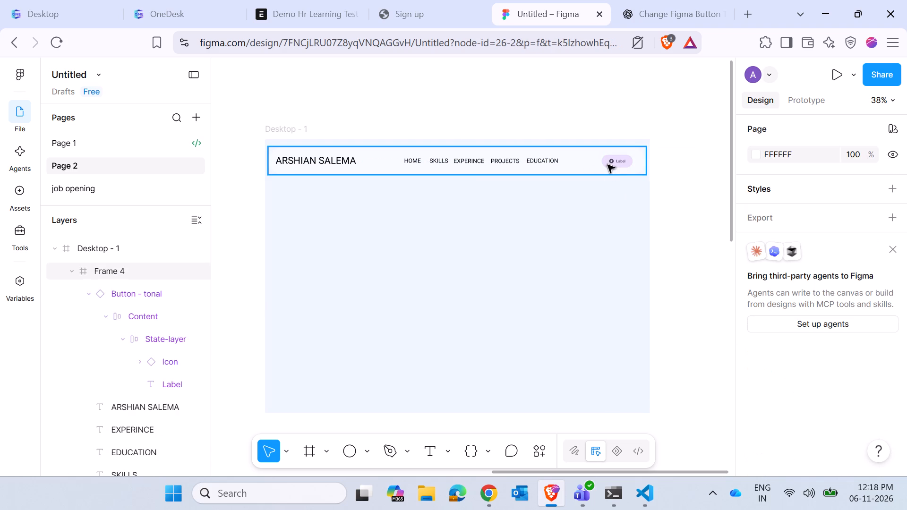
pyautogui.click(607, 164)
pyautogui.click(606, 164)
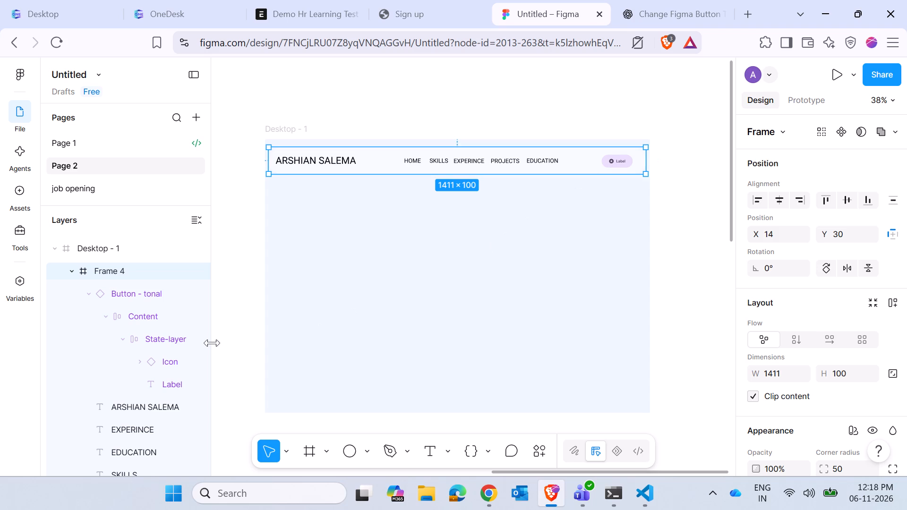
pyautogui.click(119, 290)
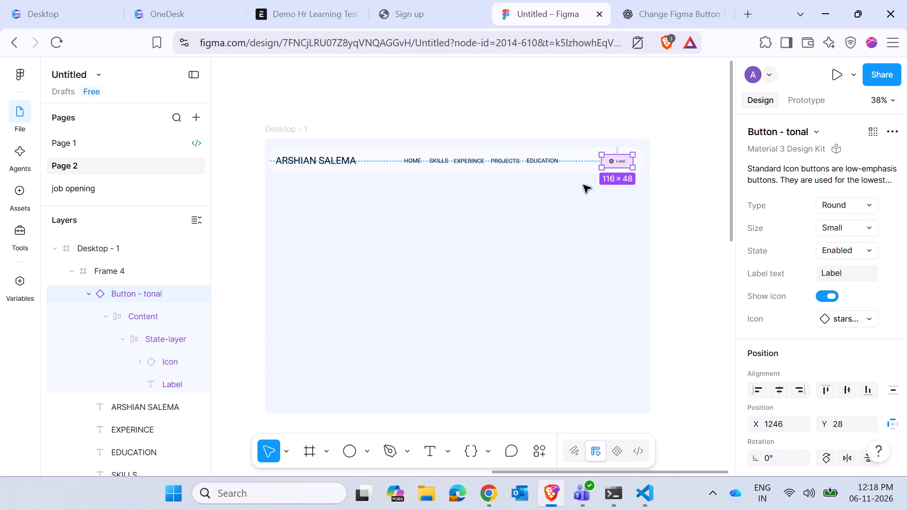
pyautogui.moveTo(634, 162); pyautogui.dragTo(640, 161)
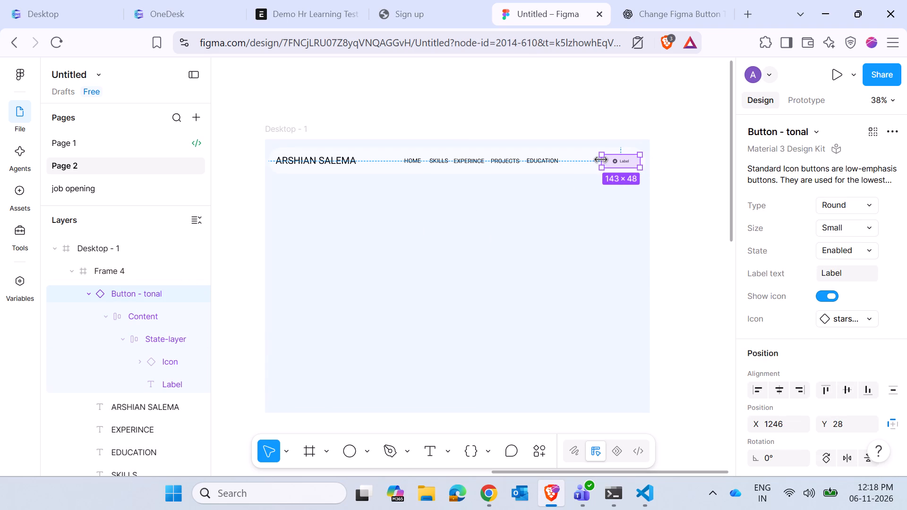
pyautogui.moveTo(601, 159); pyautogui.dragTo(593, 159)
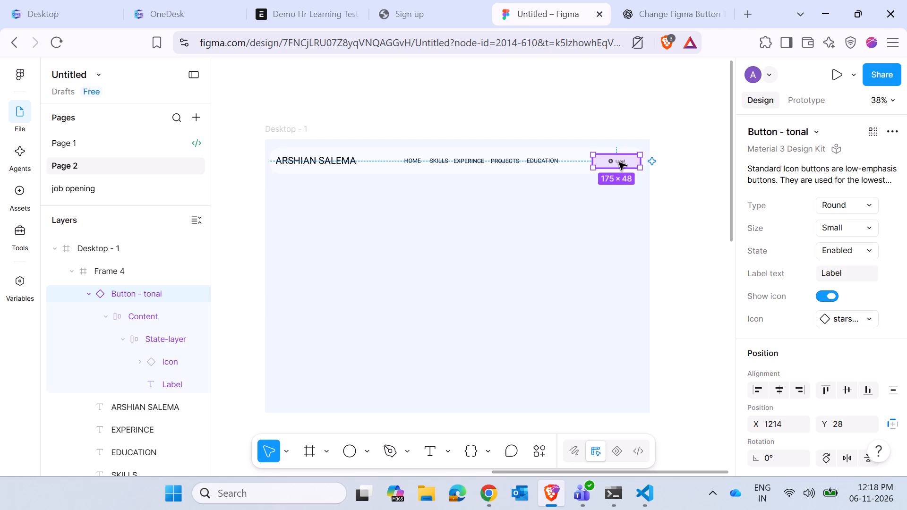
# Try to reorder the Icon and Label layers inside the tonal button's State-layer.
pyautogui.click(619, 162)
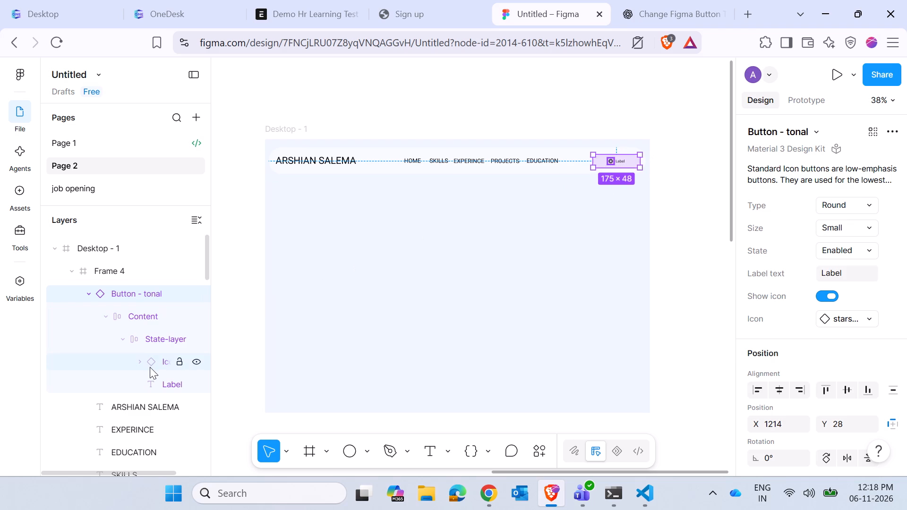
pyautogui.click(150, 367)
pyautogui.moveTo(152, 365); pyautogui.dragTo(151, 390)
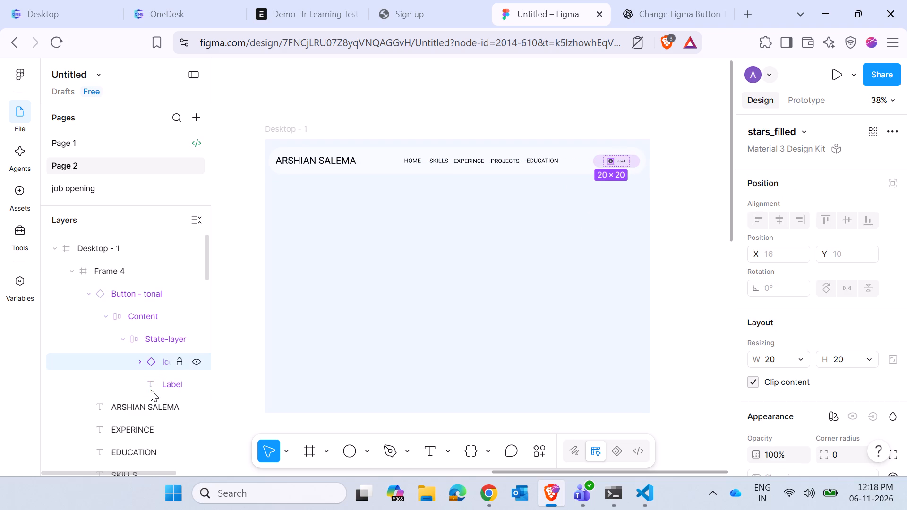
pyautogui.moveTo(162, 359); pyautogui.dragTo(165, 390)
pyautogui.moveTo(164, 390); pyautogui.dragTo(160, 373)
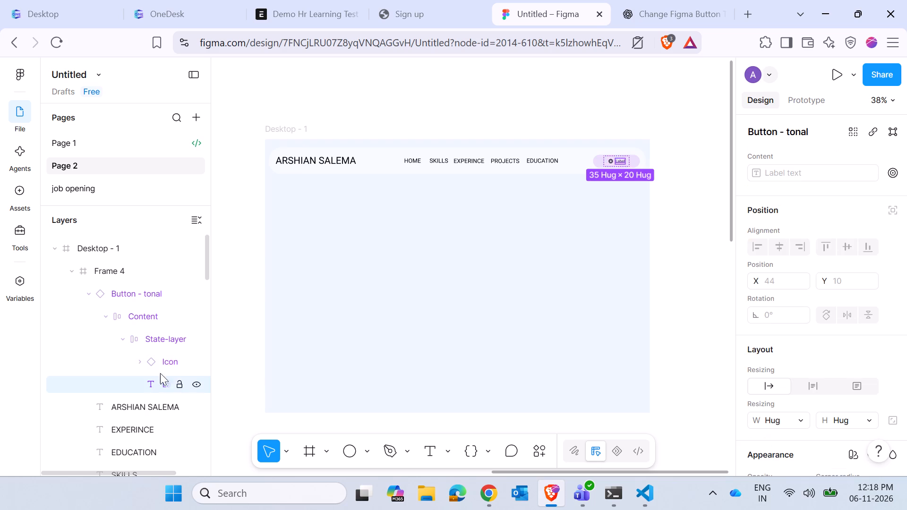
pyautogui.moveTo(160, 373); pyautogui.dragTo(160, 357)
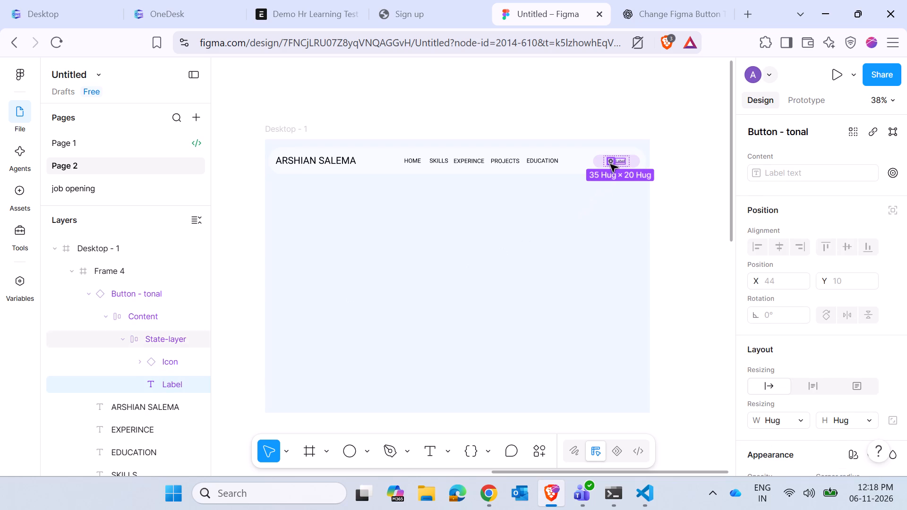
# Remove the star icon from the tonal button.
pyautogui.click(610, 164)
pyautogui.press('Delete')
# Replace the tonal button's label text with CONTACT ME.
pyautogui.tripleClick(619, 161)
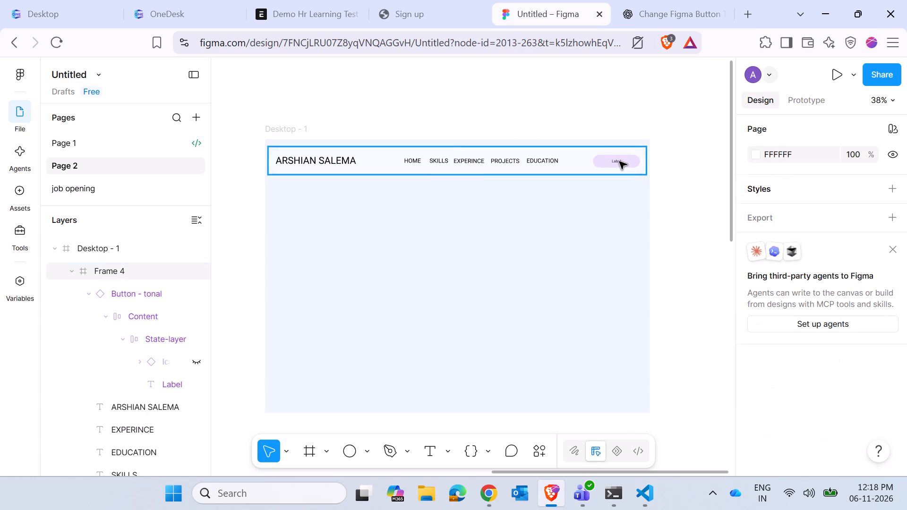
pyautogui.tripleClick(619, 161)
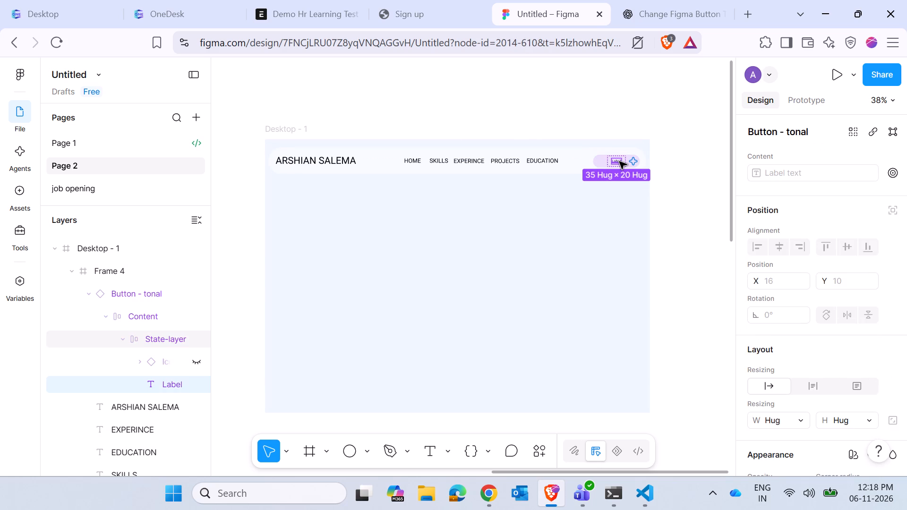
pyautogui.scroll(-1, 759, 329)
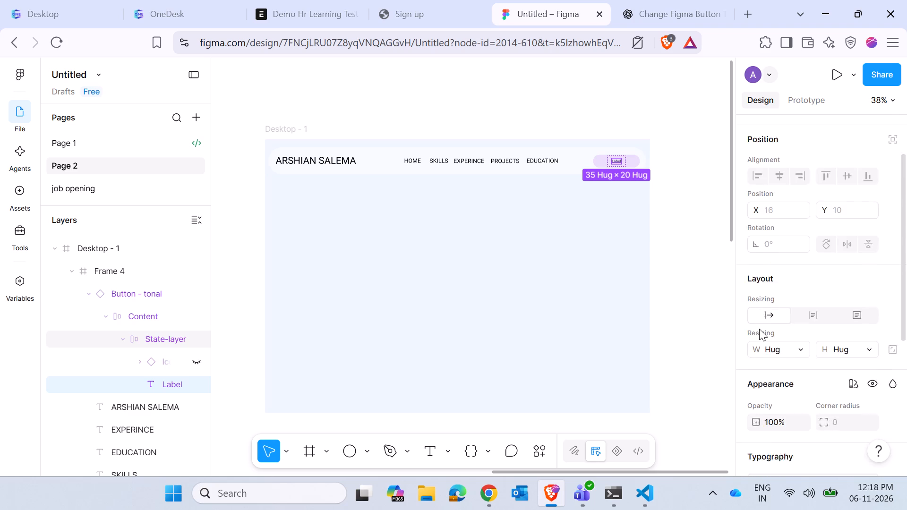
pyautogui.scroll(2, 759, 329)
pyautogui.click(795, 168)
pyautogui.tripleClick(796, 169)
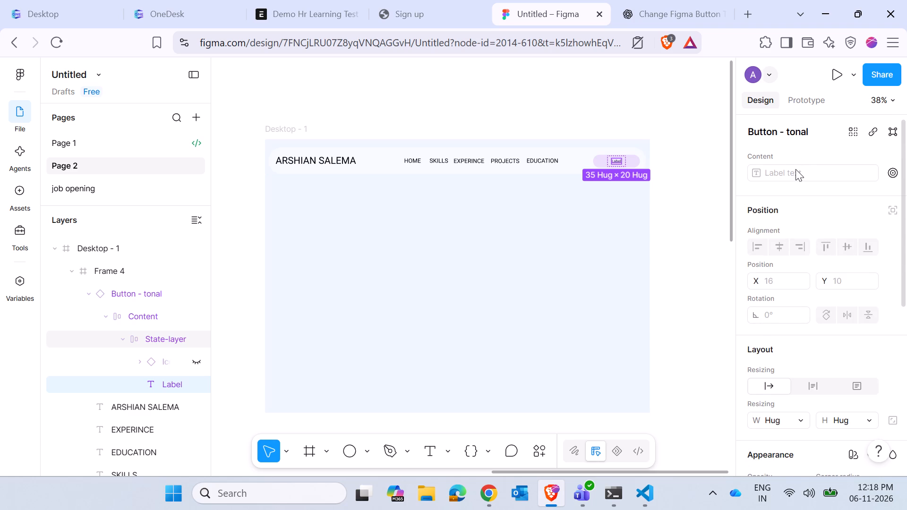
pyautogui.tripleClick(620, 161)
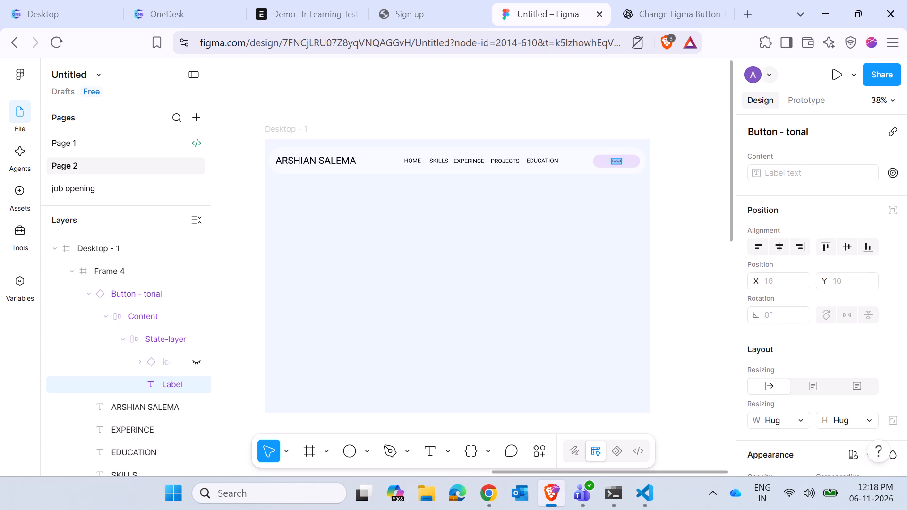
pyautogui.write('CONTACT')
pyautogui.press('space')
pyautogui.write('ME')
pyautogui.press('space')
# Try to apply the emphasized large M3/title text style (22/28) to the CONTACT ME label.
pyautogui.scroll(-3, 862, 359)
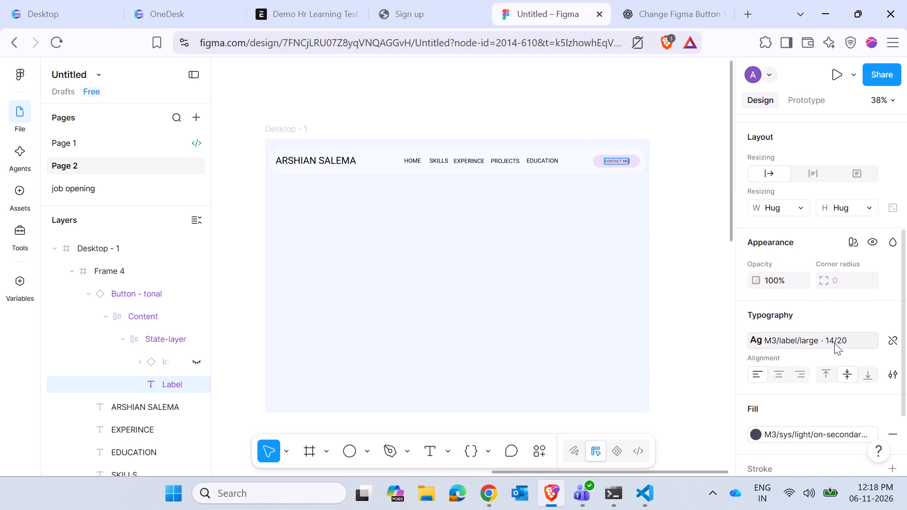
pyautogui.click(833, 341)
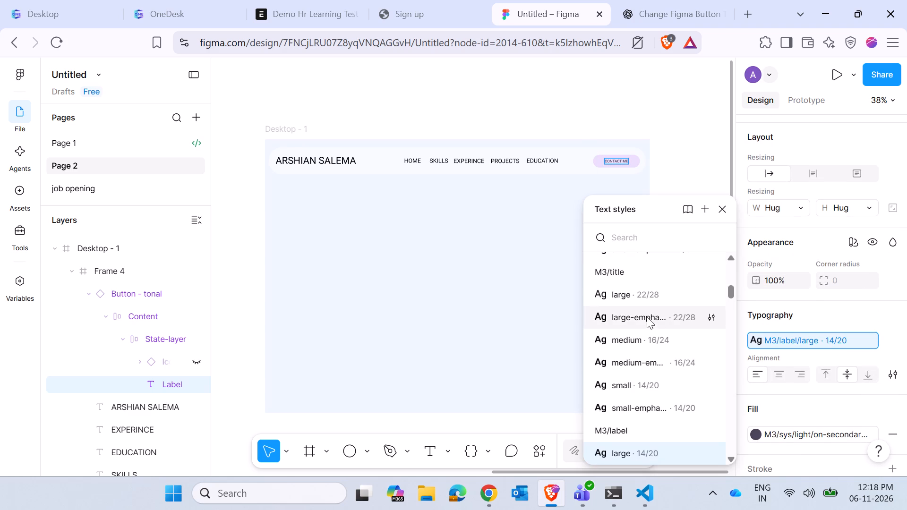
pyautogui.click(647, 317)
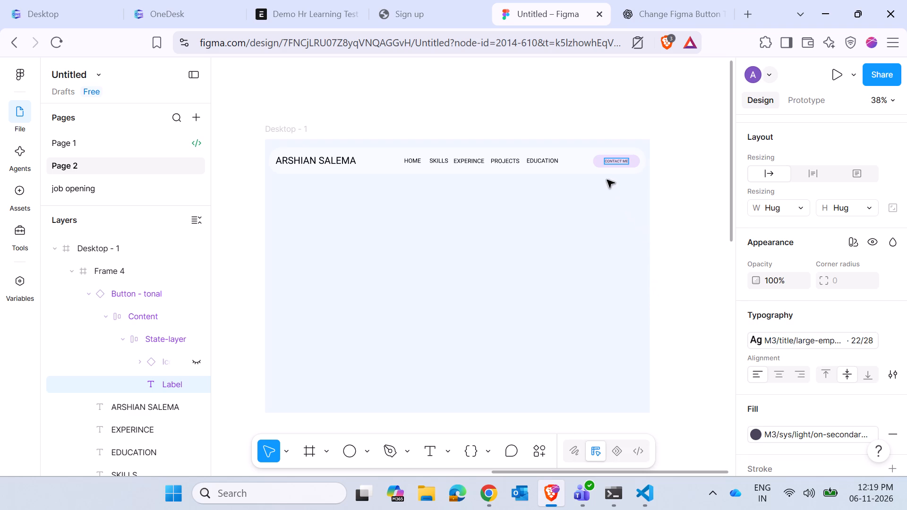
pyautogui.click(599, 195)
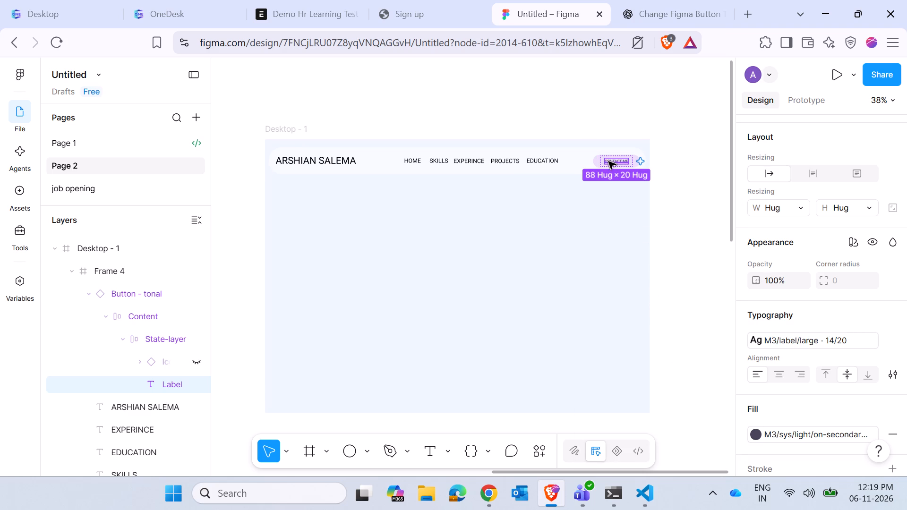
# Set the CONTACT ME label's width and height resizing to Fill container.
pyautogui.scroll(1, 826, 282)
pyautogui.click(798, 280)
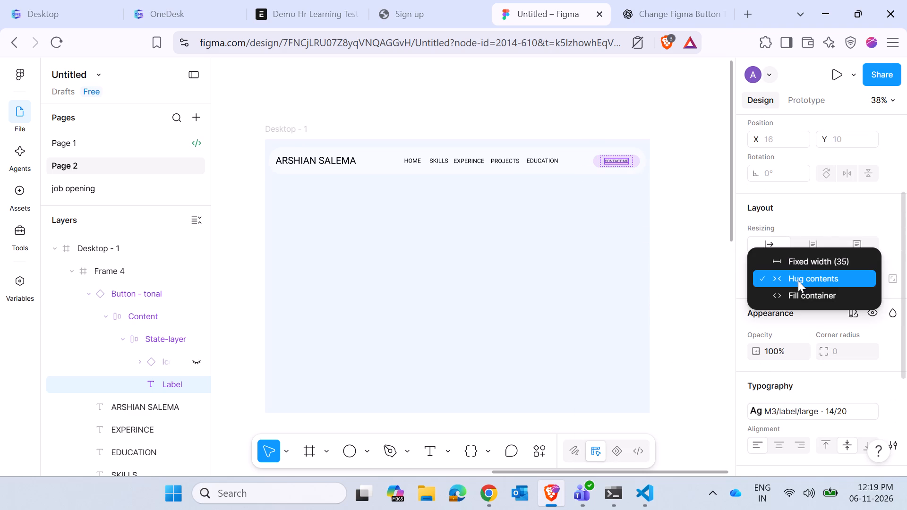
pyautogui.click(801, 294)
pyautogui.click(850, 276)
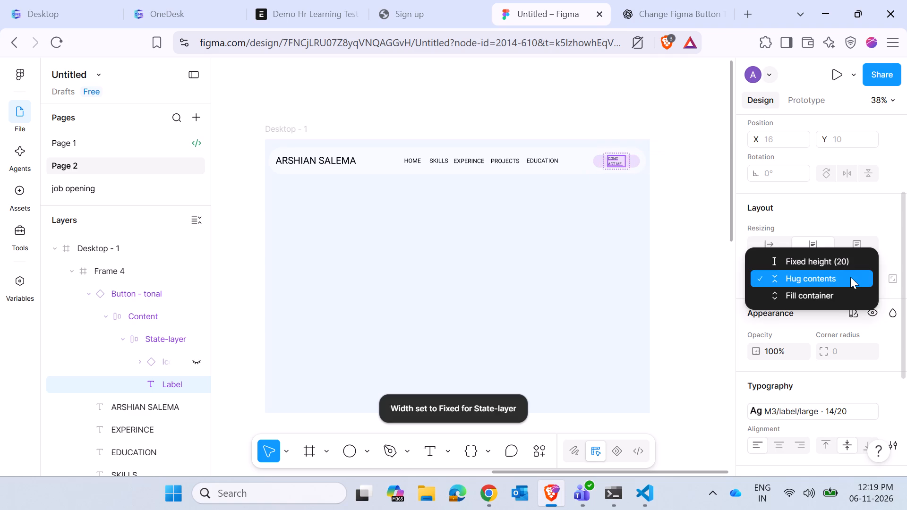
pyautogui.click(840, 292)
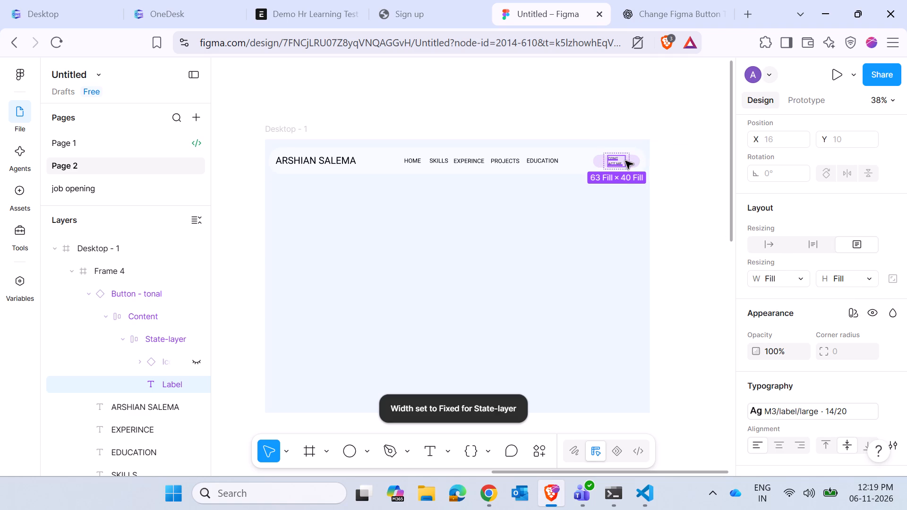
# Reposition the tonal button in the header at about X 1219, Y 28, in line with the navigation links.
pyautogui.click(631, 162)
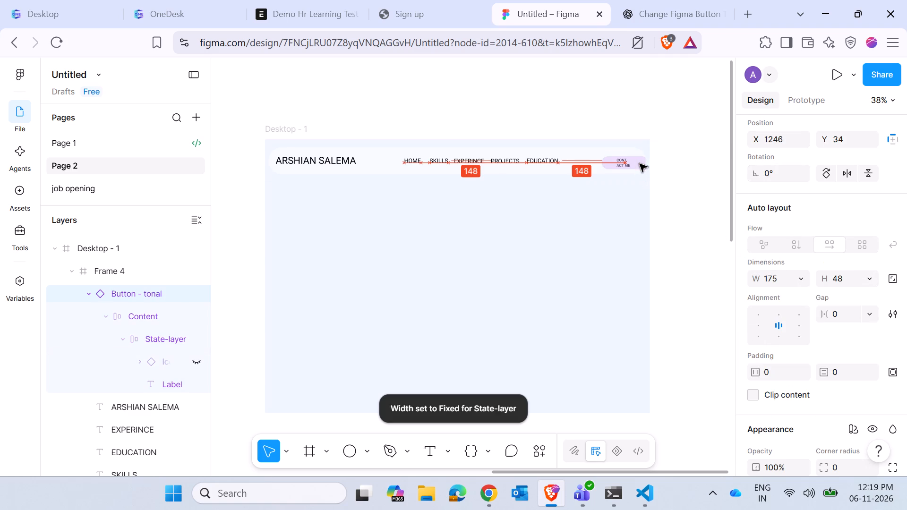
pyautogui.click(628, 163)
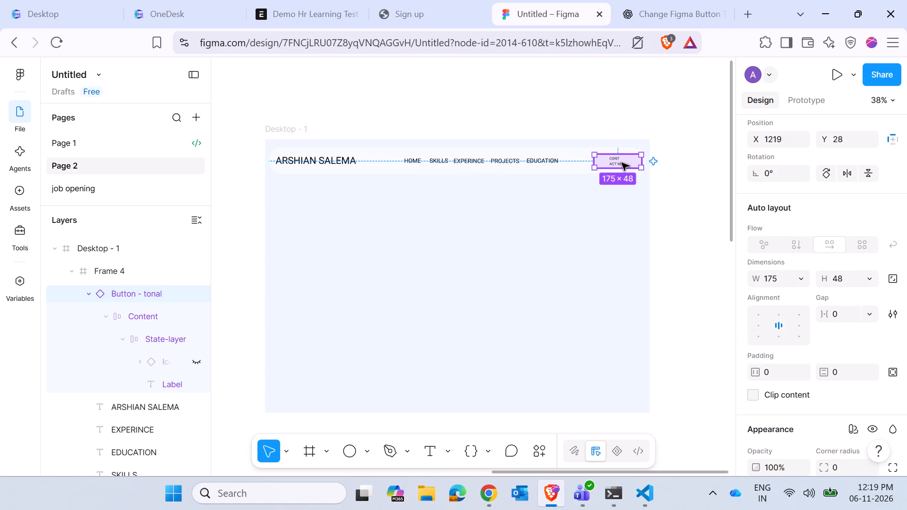
# Set the width and height resizing of the tonal button's State-layer to Fill container.
pyautogui.doubleClick(620, 163)
pyautogui.doubleClick(619, 164)
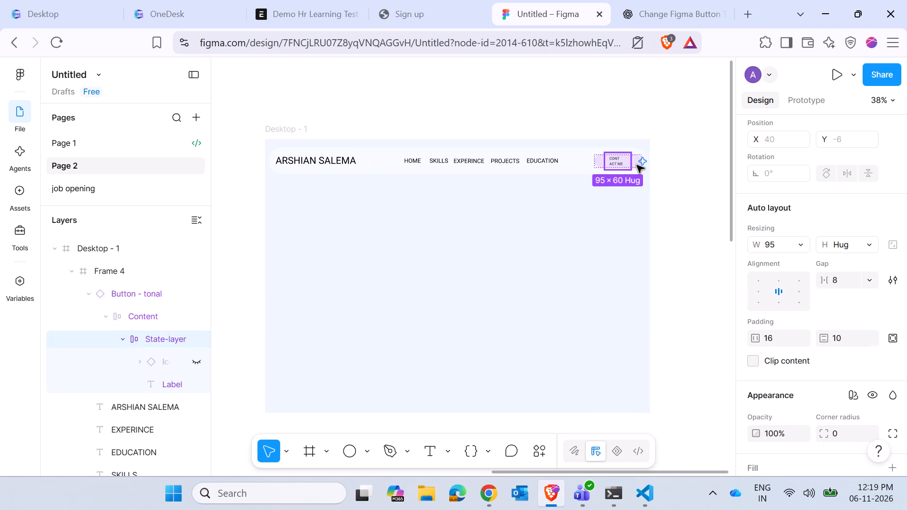
pyautogui.click(785, 246)
pyautogui.click(798, 282)
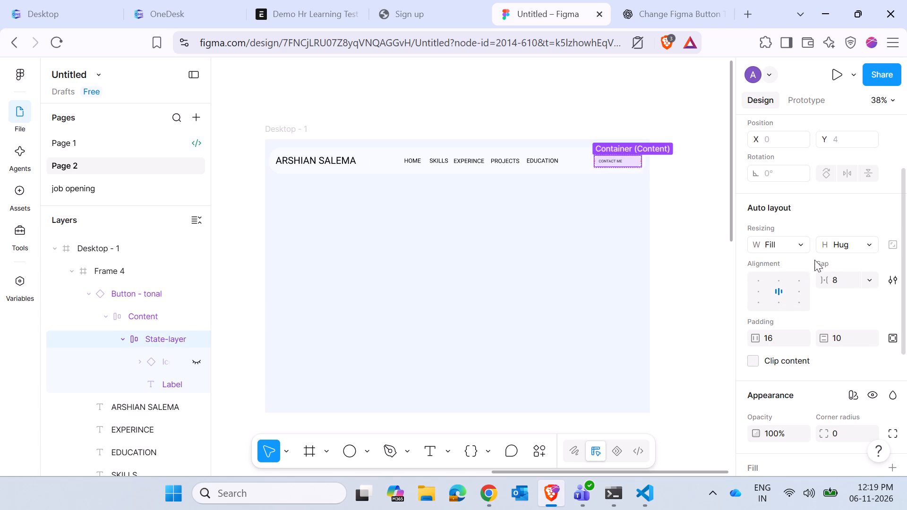
pyautogui.click(838, 244)
pyautogui.click(838, 259)
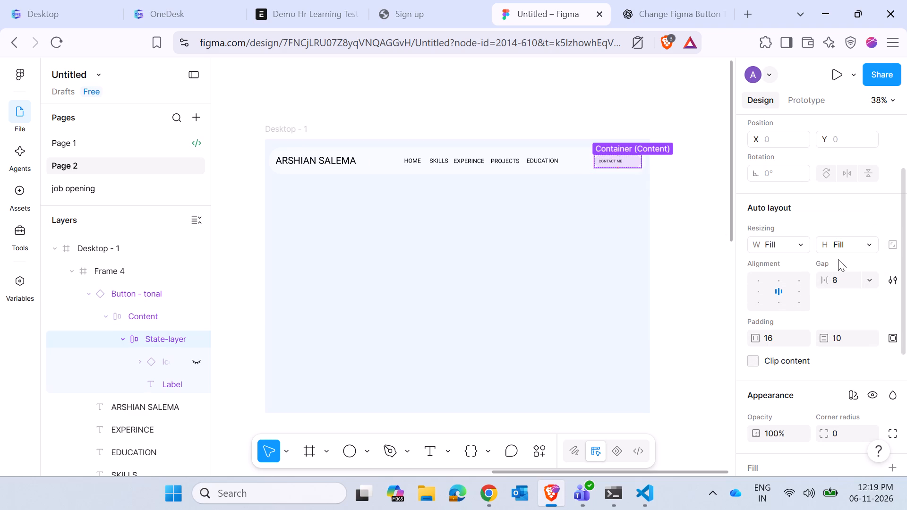
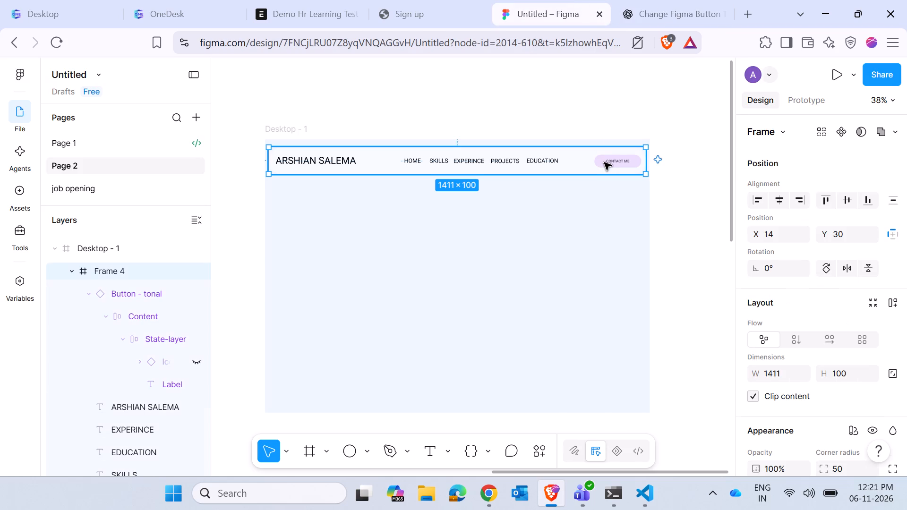
pyautogui.scroll(-3, 770, 366)
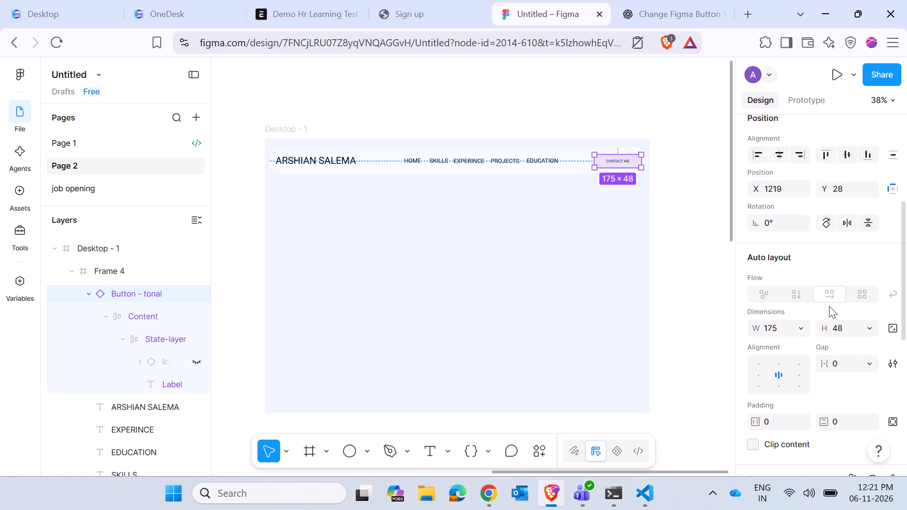
pyautogui.scroll(-1, 829, 306)
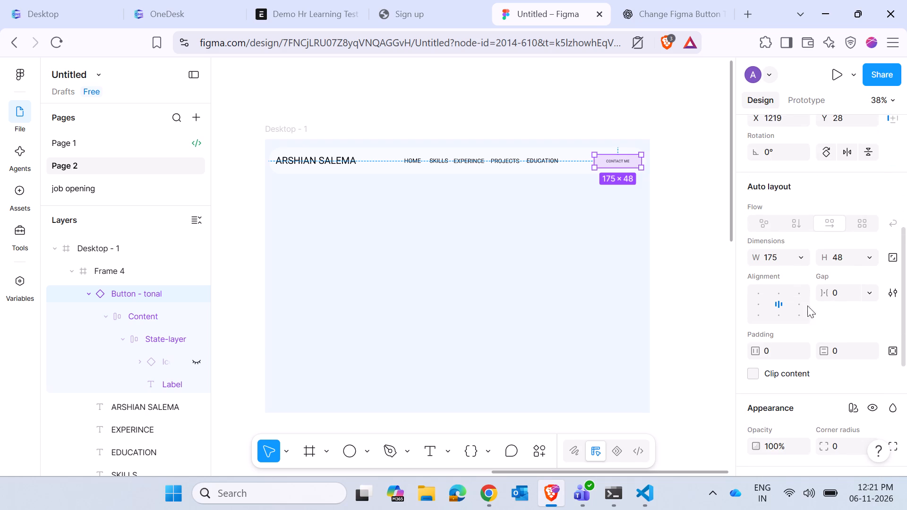
pyautogui.click(793, 302)
pyautogui.click(778, 301)
pyautogui.scroll(-1, 795, 336)
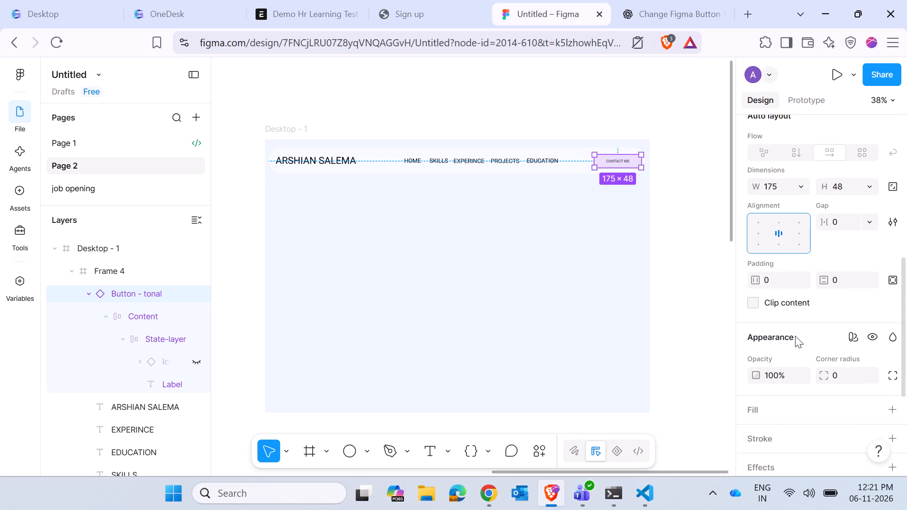
pyautogui.click(840, 371)
pyautogui.write('45')
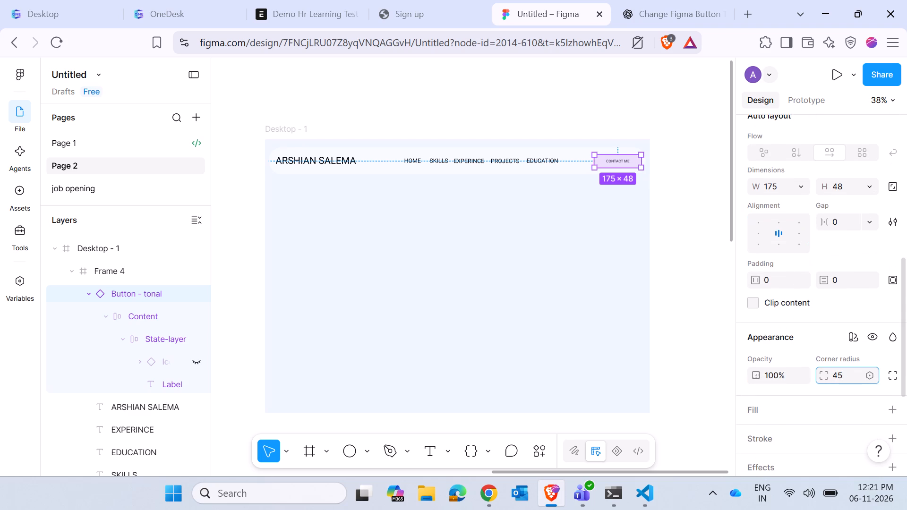
pyautogui.press('BackSpace')
pyautogui.press('BackSpace')
pyautogui.write('100')
pyautogui.press('Return')
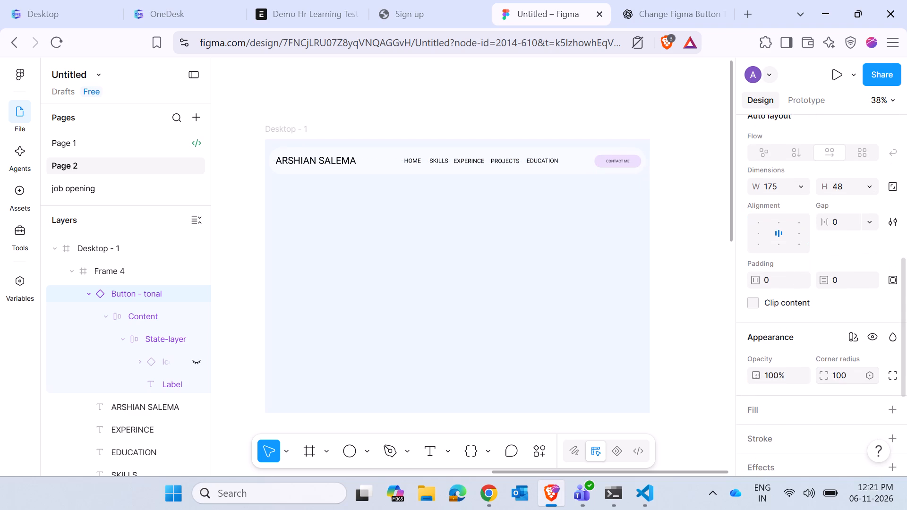
pyautogui.click(552, 300)
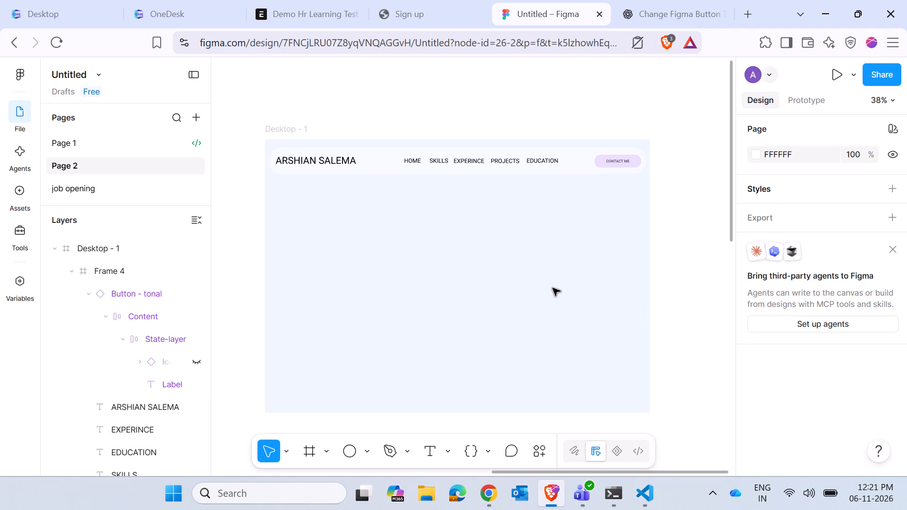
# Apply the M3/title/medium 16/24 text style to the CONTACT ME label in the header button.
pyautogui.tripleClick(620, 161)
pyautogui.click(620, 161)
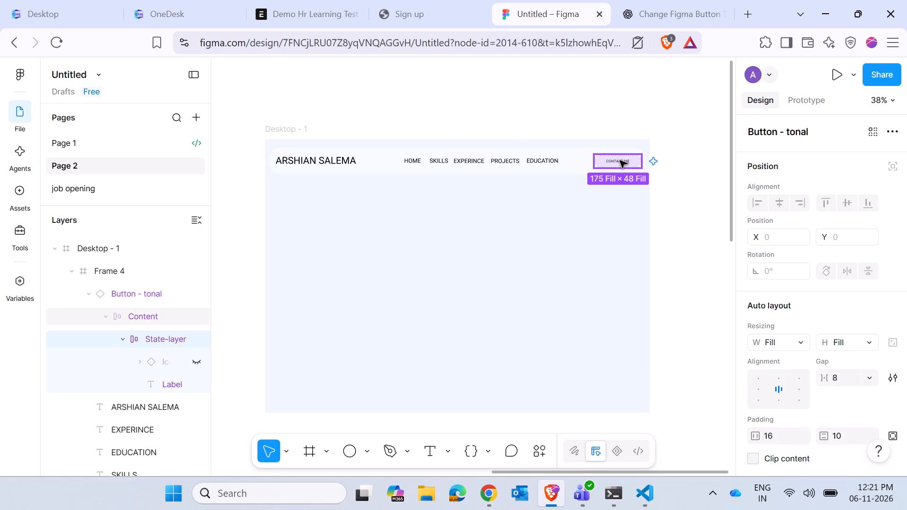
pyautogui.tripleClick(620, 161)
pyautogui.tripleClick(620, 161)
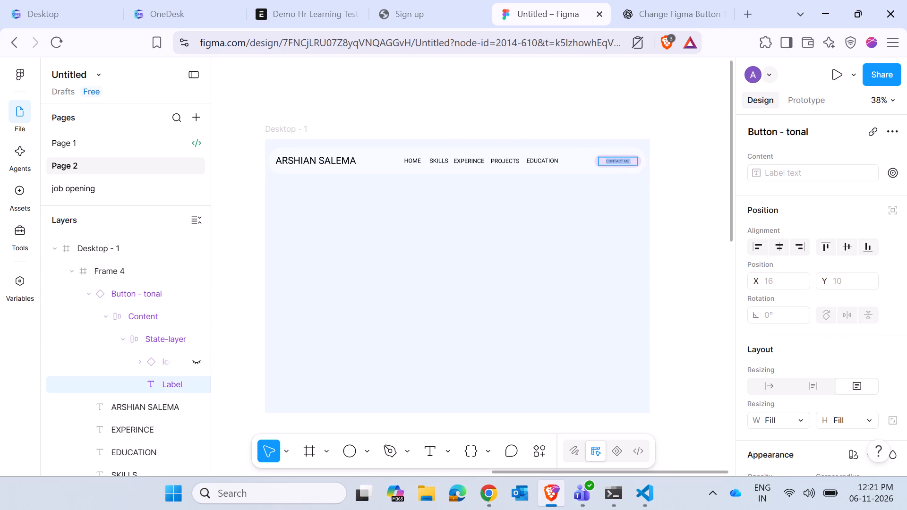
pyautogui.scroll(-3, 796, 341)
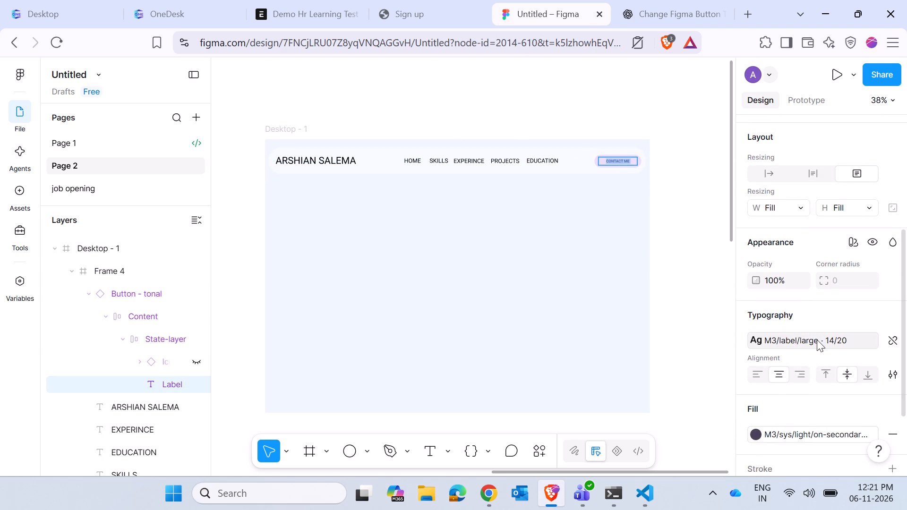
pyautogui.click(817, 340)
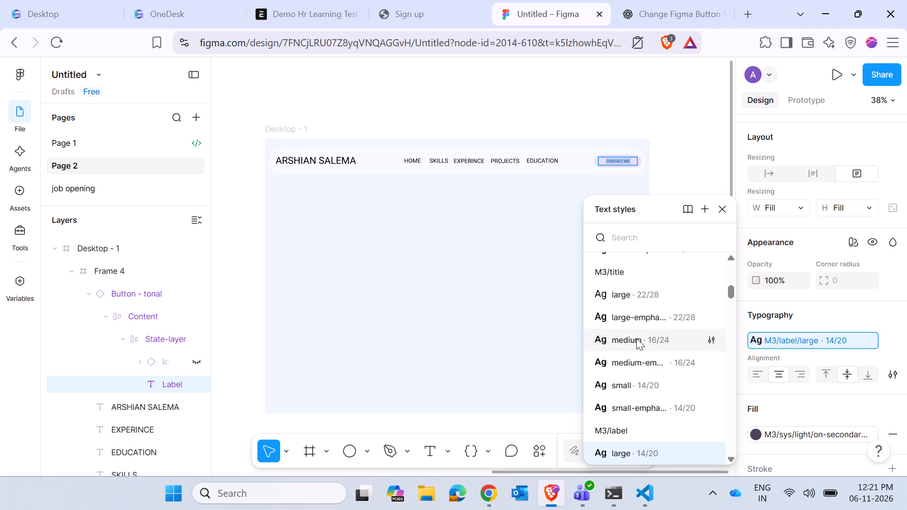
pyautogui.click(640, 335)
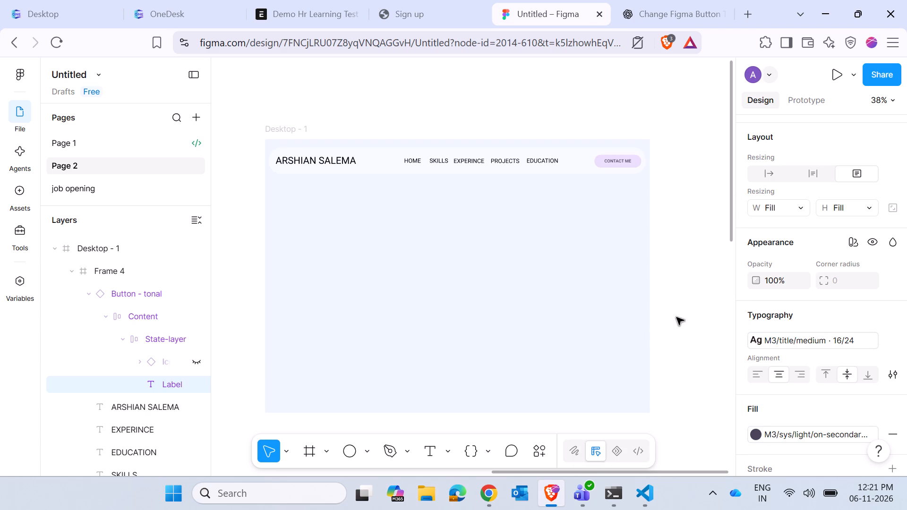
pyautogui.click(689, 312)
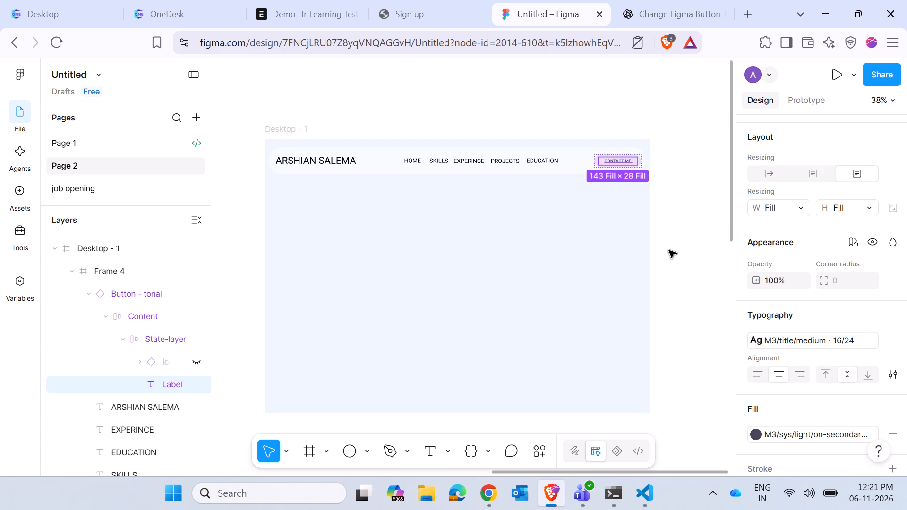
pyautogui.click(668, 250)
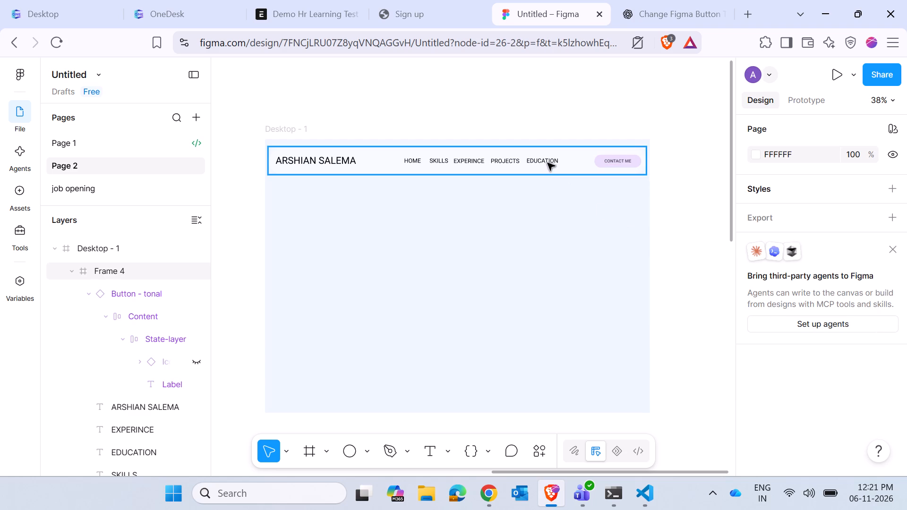
# Check the EDUCATION link's text style and apply the matching M3/title/large 22/28 style to the CONTACT ME label.
pyautogui.tripleClick(550, 161)
pyautogui.scroll(-2, 795, 325)
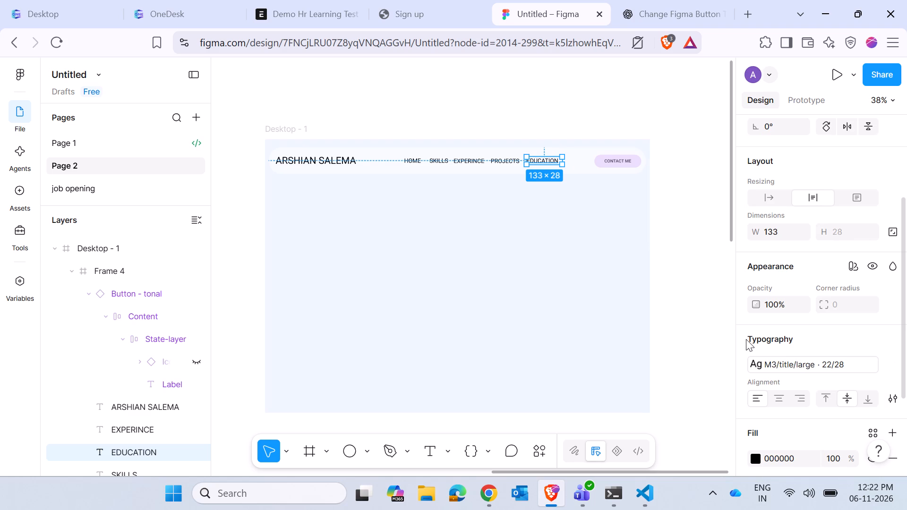
pyautogui.tripleClick(619, 163)
pyautogui.click(619, 163)
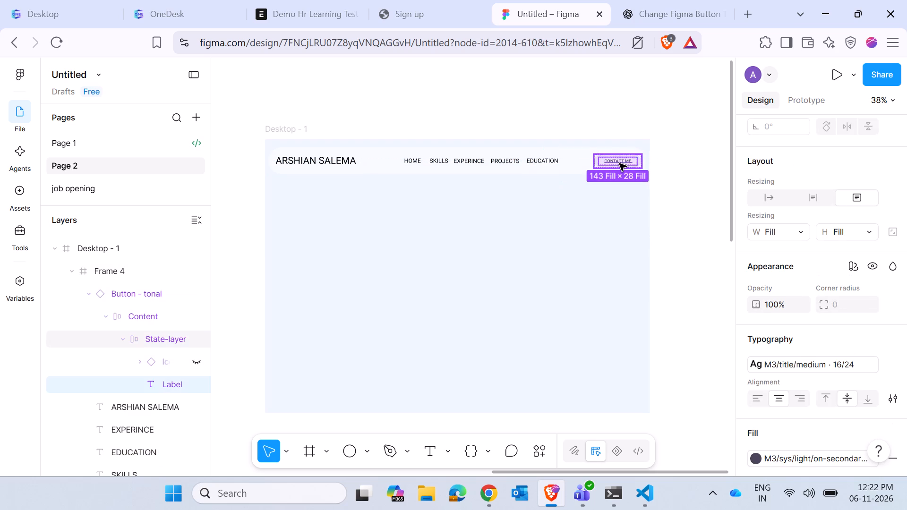
pyautogui.tripleClick(621, 162)
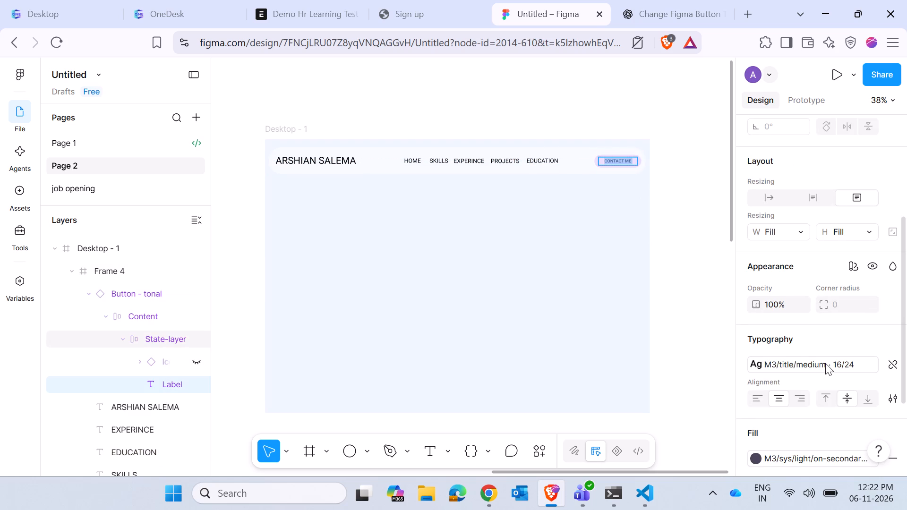
pyautogui.click(825, 363)
pyautogui.scroll(-1, 642, 302)
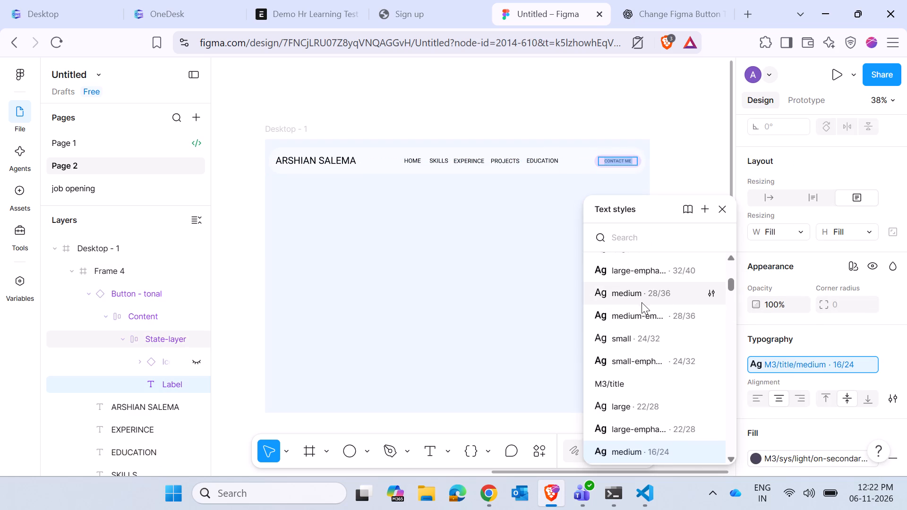
pyautogui.scroll(-1, 642, 302)
pyautogui.click(643, 268)
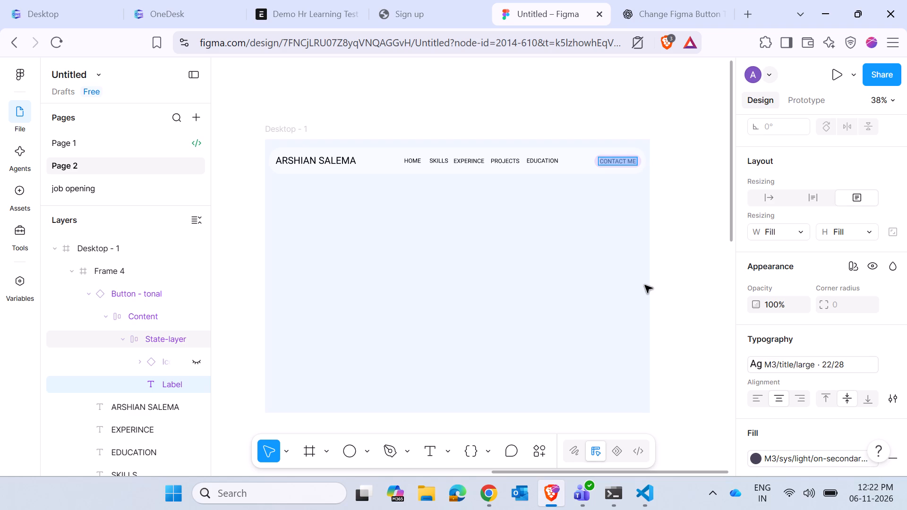
pyautogui.click(645, 285)
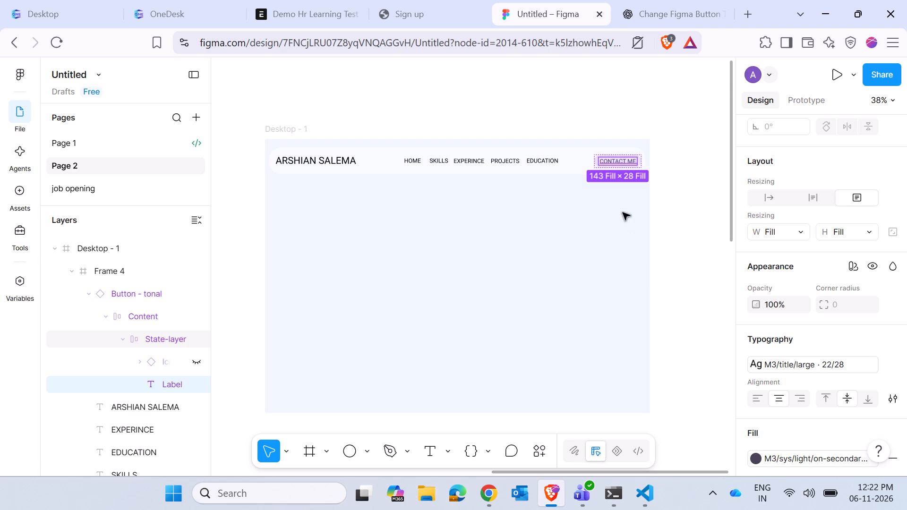
pyautogui.click(620, 206)
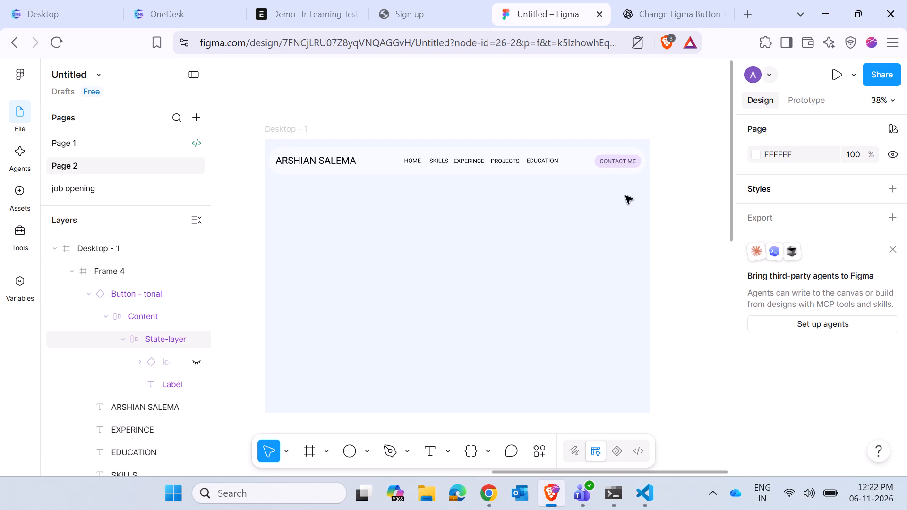
# Try the on-secondary-fixed library color on the CONTACT ME button's Content layer, and settle on on-secondary as its fill.
pyautogui.tripleClick(625, 166)
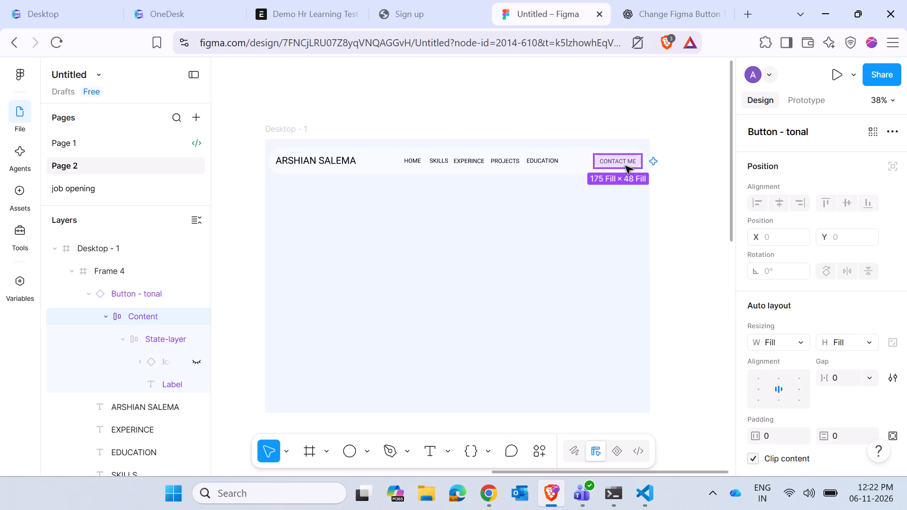
pyautogui.scroll(-3, 859, 367)
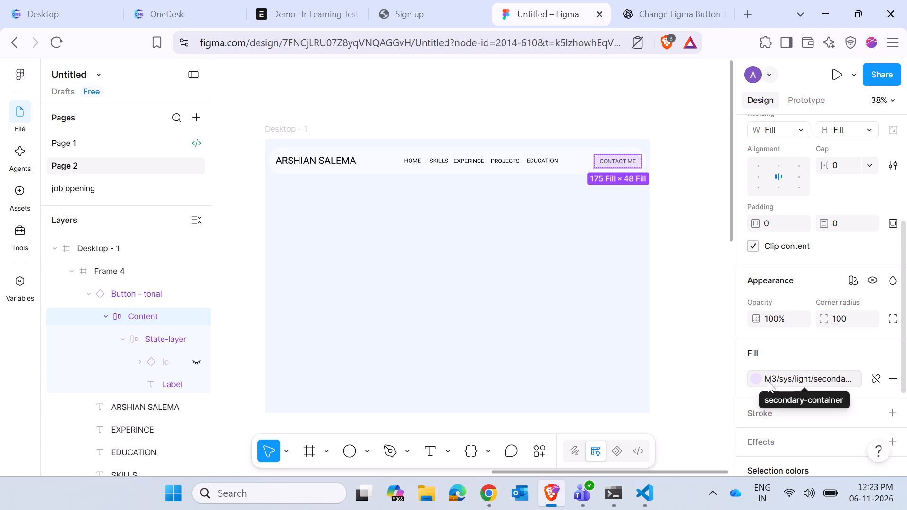
pyautogui.click(757, 381)
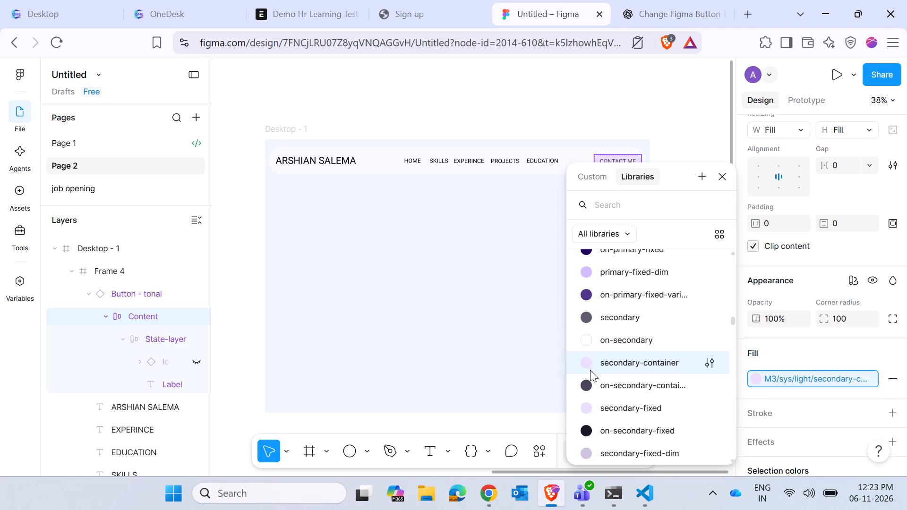
pyautogui.click(587, 432)
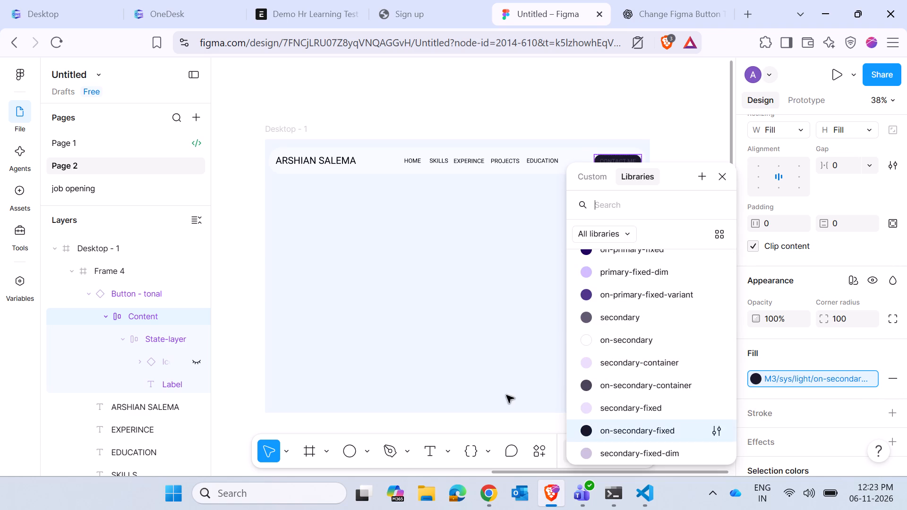
pyautogui.click(586, 340)
pyautogui.click(586, 337)
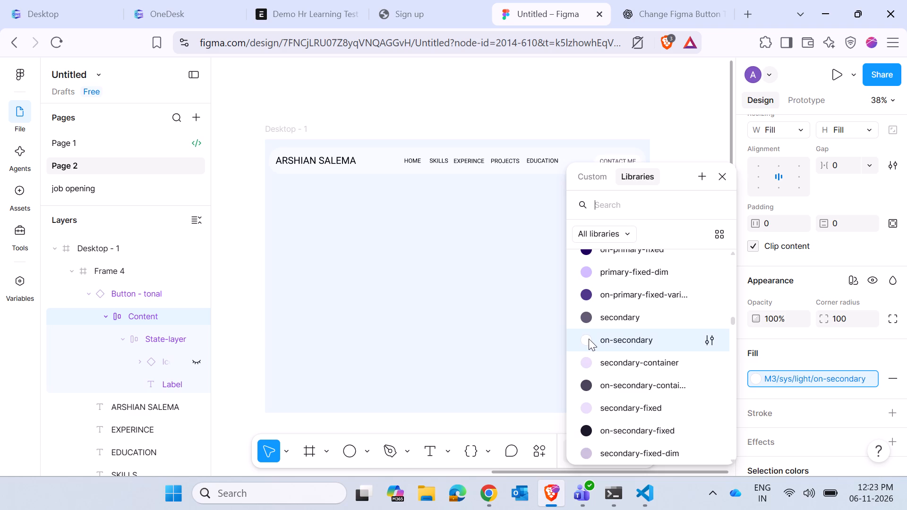
pyautogui.click(527, 385)
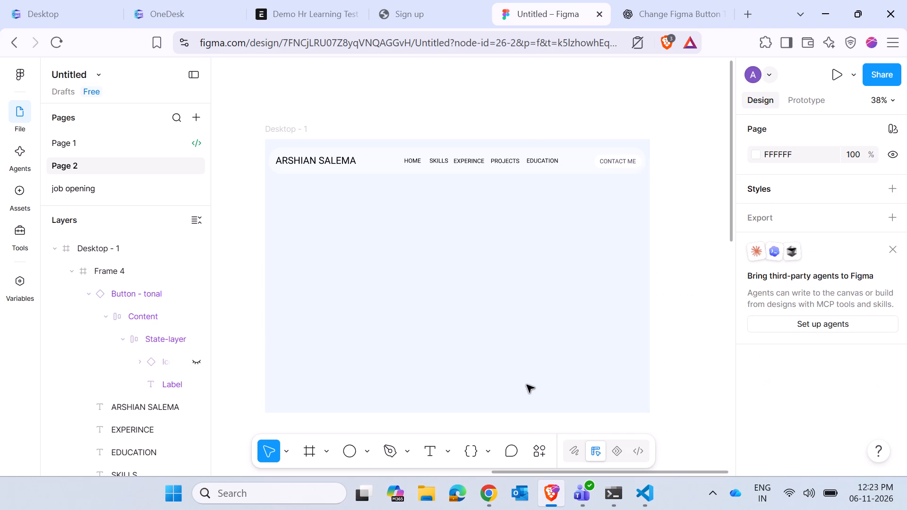
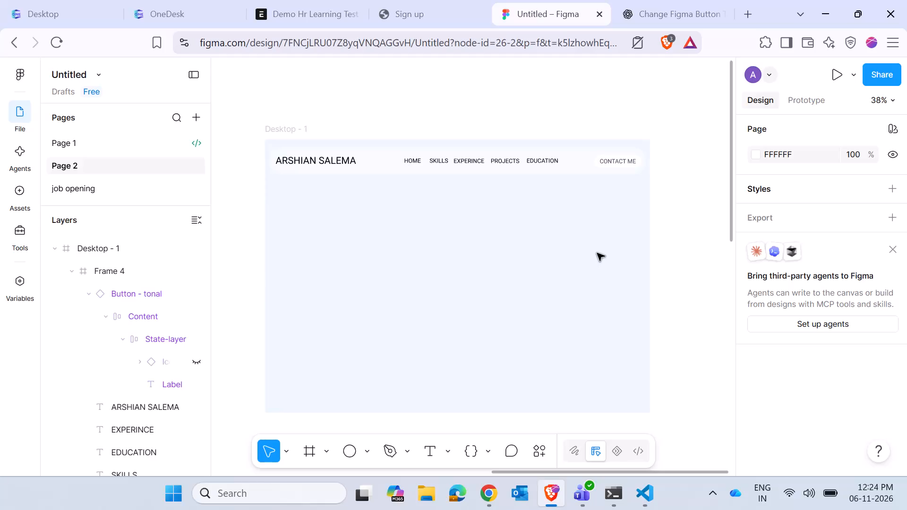
# Change the fill of the CONTACT ME button's Content layer to the primary-fixed-dim library color and deselect it.
pyautogui.click(620, 165)
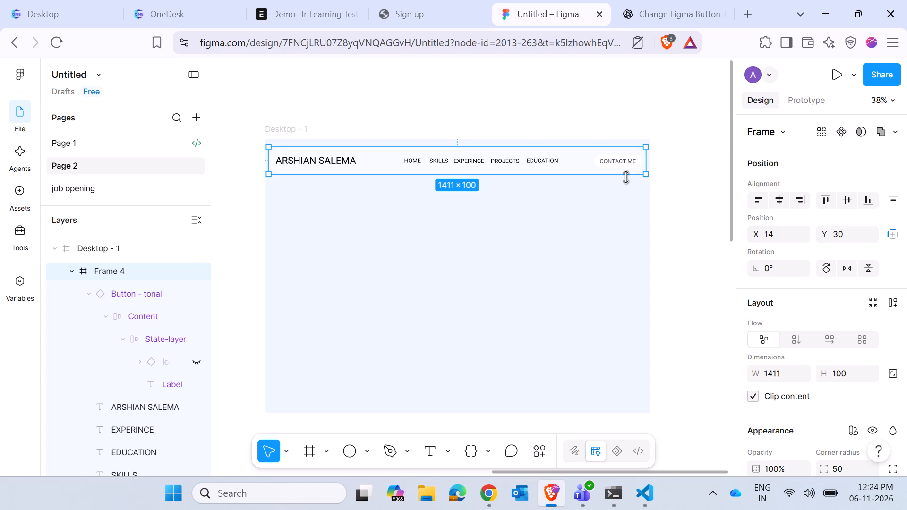
pyautogui.tripleClick(626, 166)
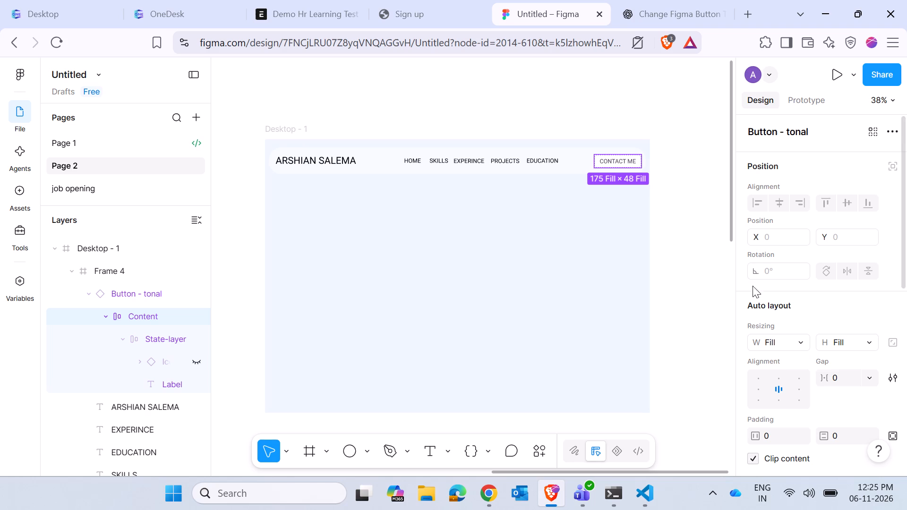
pyautogui.scroll(-3, 762, 297)
pyautogui.click(755, 377)
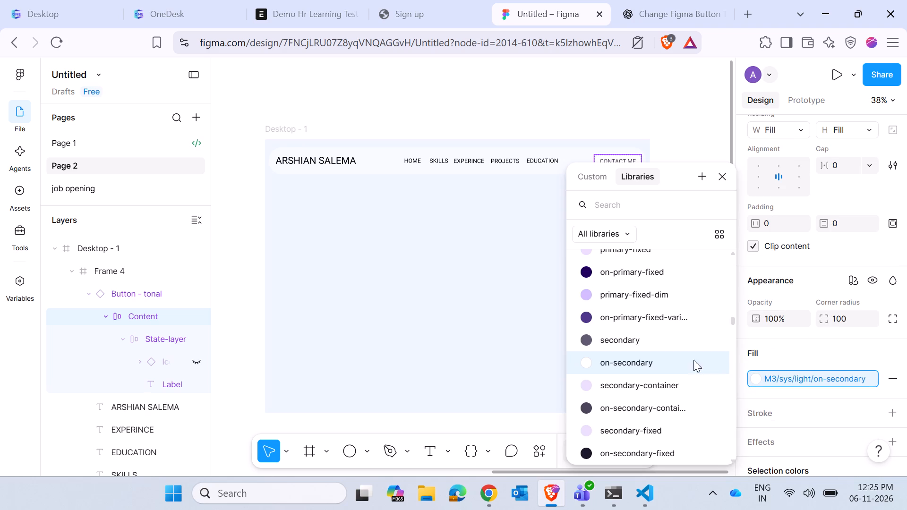
pyautogui.click(589, 295)
pyautogui.click(505, 279)
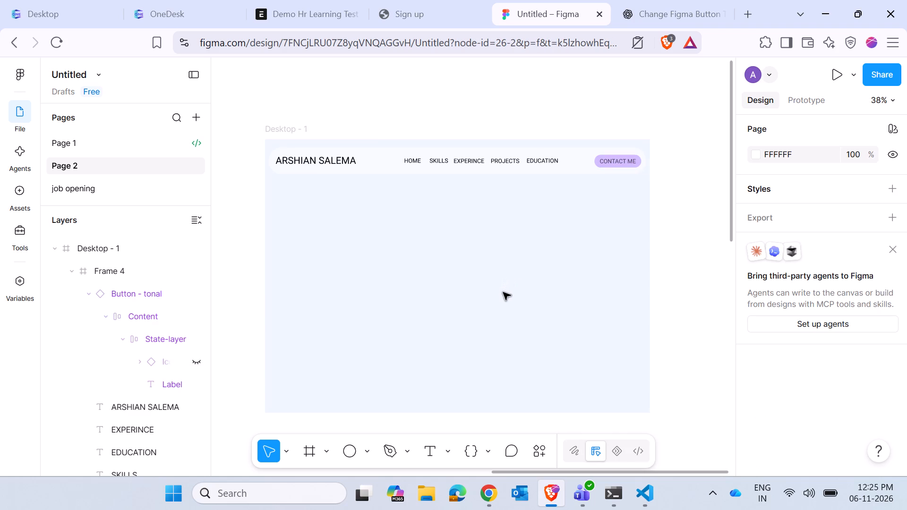
pyautogui.click(502, 294)
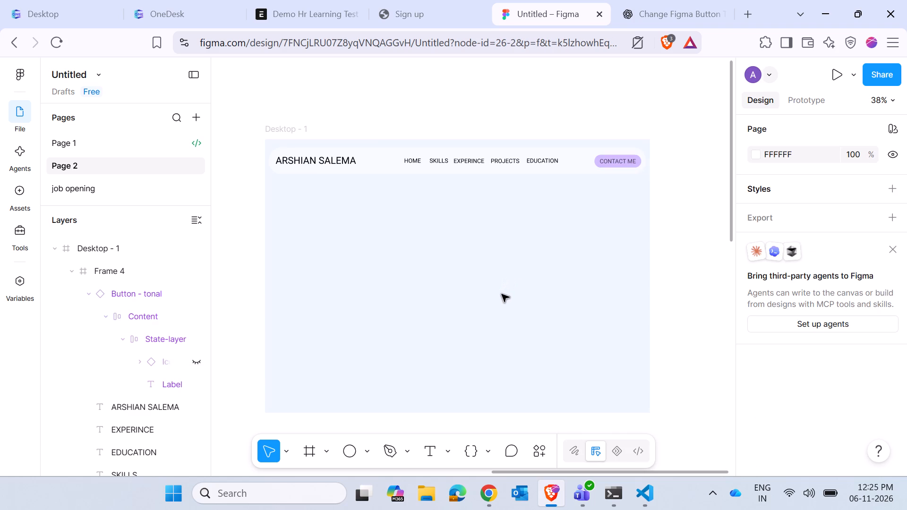
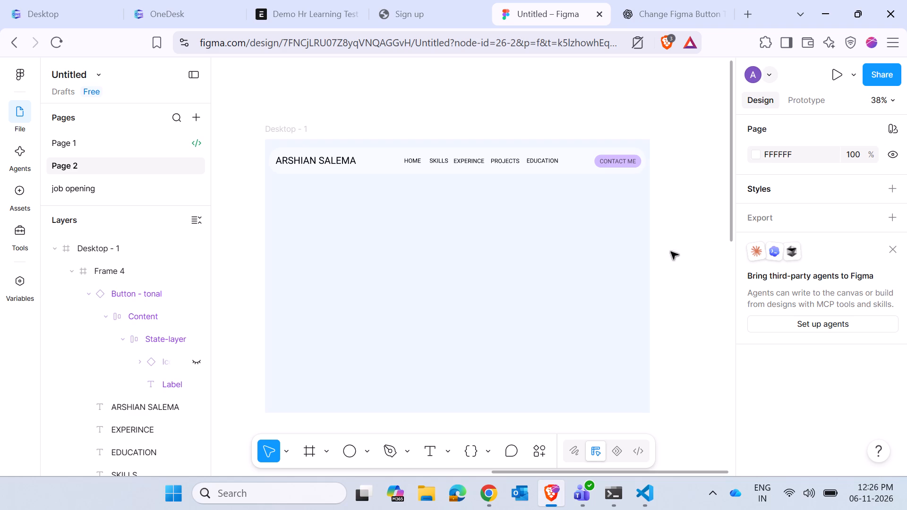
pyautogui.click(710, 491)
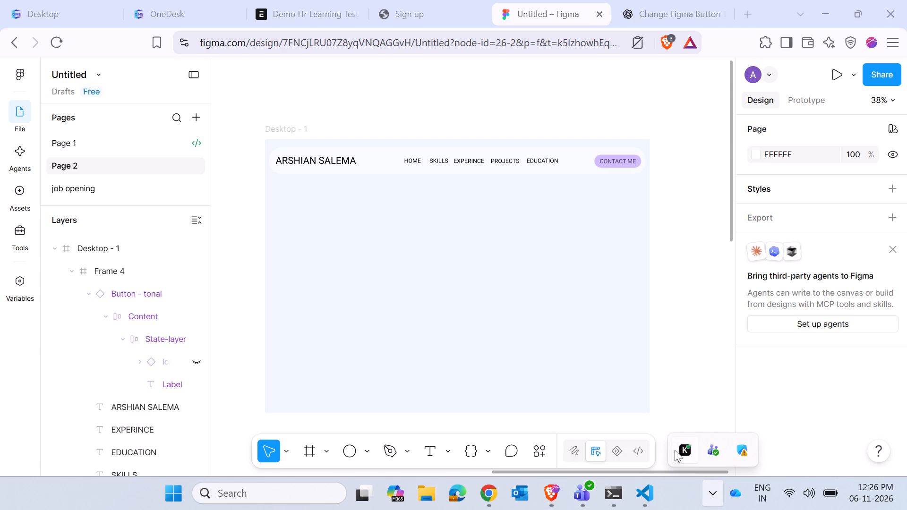
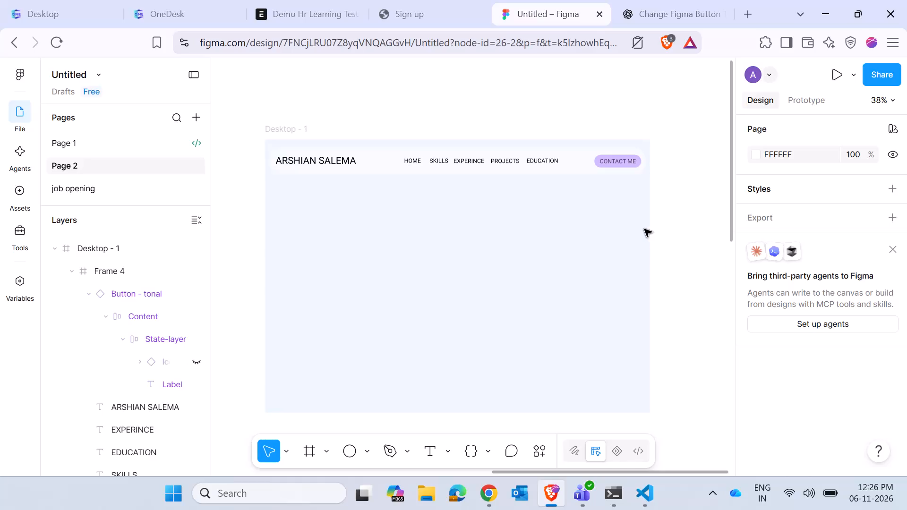
# Add a black outside stroke of weight 5 to the name text in the Desktop - 1 header.
pyautogui.scroll(-1, 469, 272)
pyautogui.scroll(1, 467, 272)
pyautogui.tripleClick(331, 165)
pyautogui.click(331, 165)
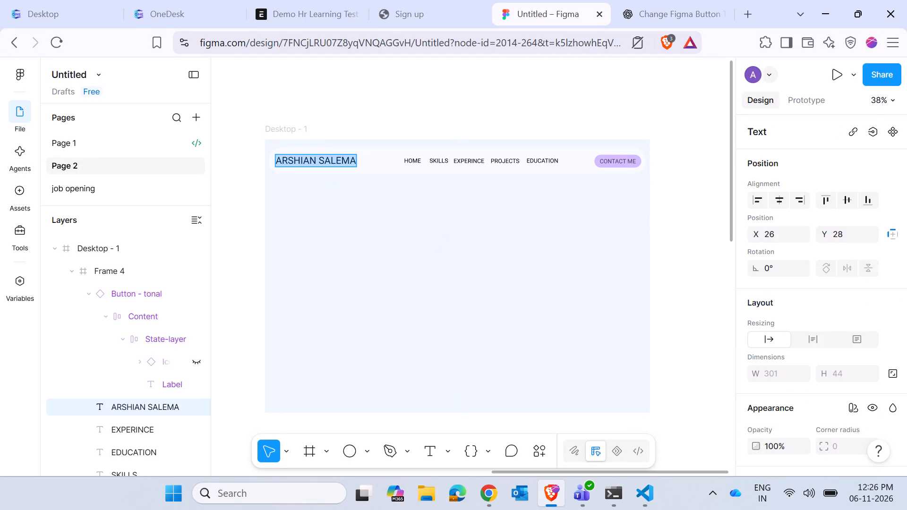
pyautogui.scroll(-3, 828, 363)
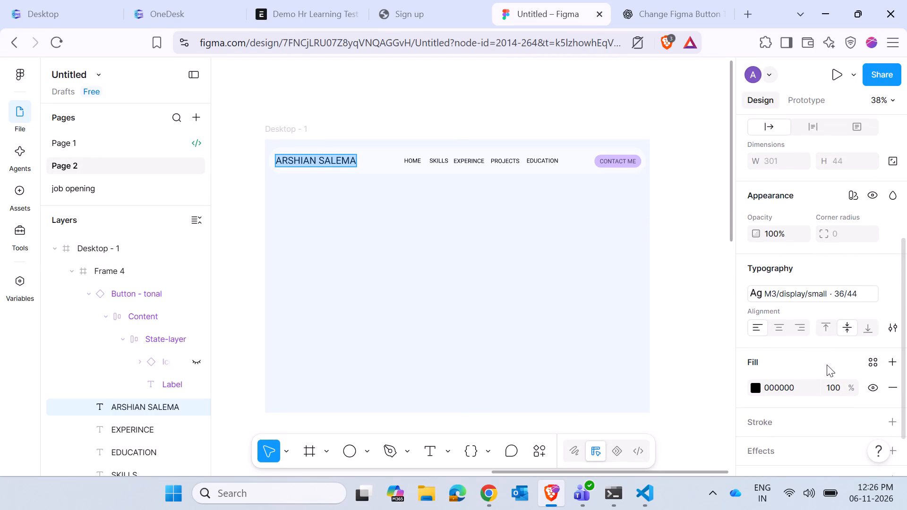
pyautogui.scroll(-2, 806, 358)
pyautogui.click(804, 369)
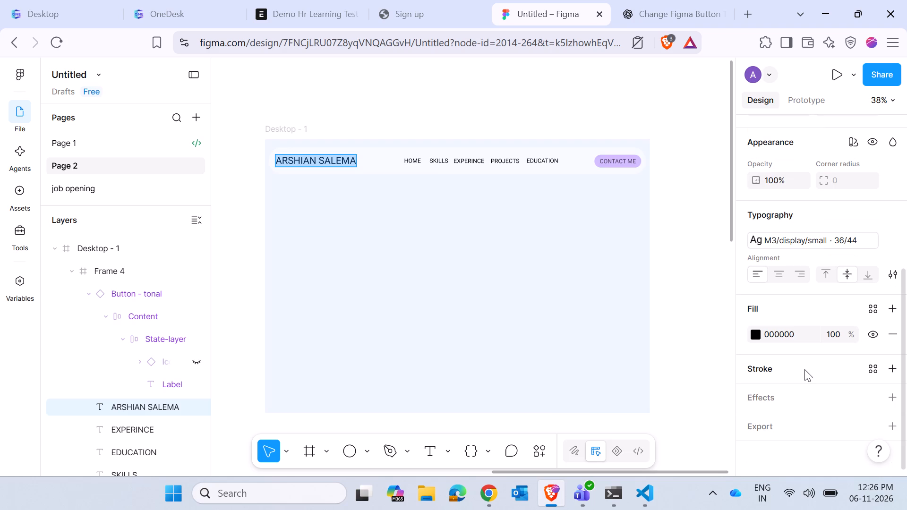
pyautogui.click(833, 431)
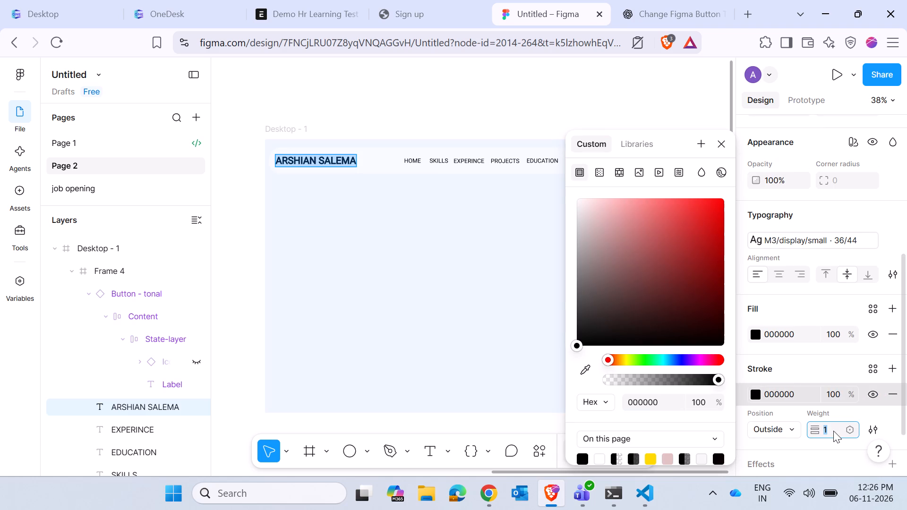
pyautogui.press('3')
pyautogui.press('BackSpace')
pyautogui.press('4')
pyautogui.press('BackSpace')
pyautogui.press('5')
pyautogui.click(525, 336)
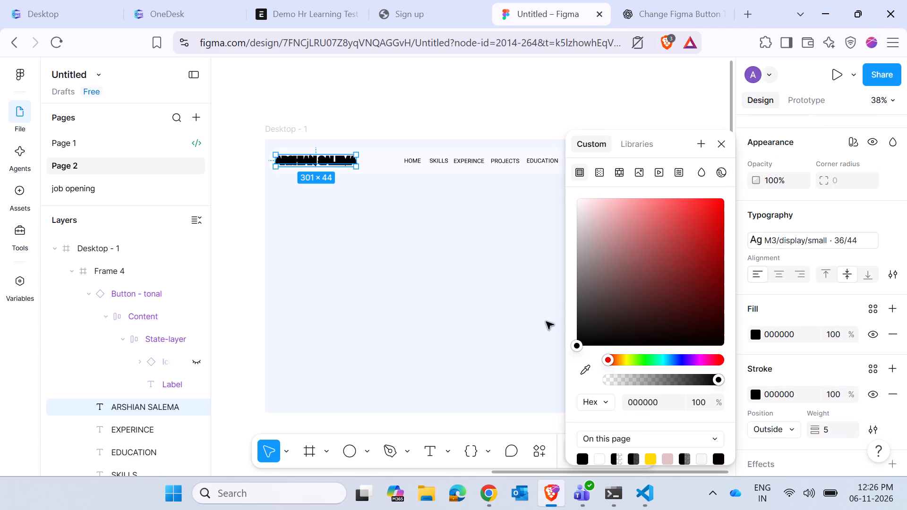
pyautogui.doubleClick(834, 431)
pyautogui.press('2')
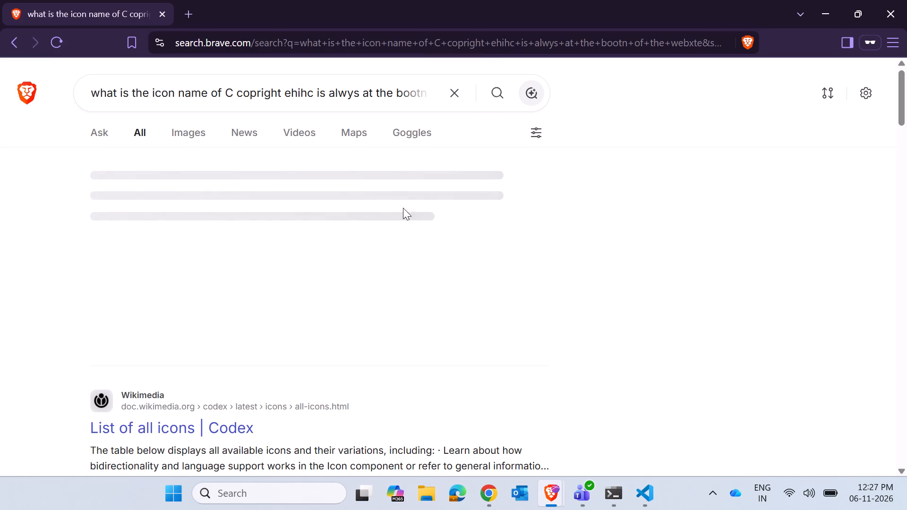
pyautogui.scroll(-1, 197, 275)
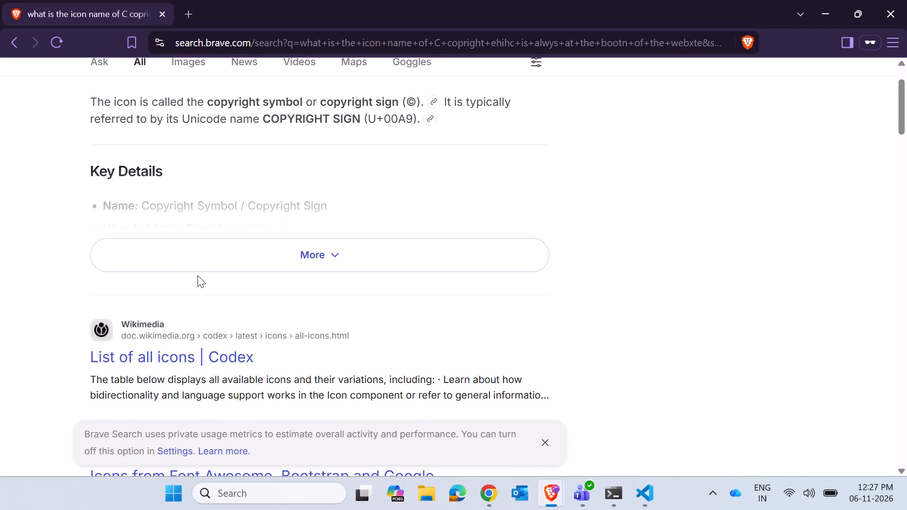
pyautogui.click(210, 248)
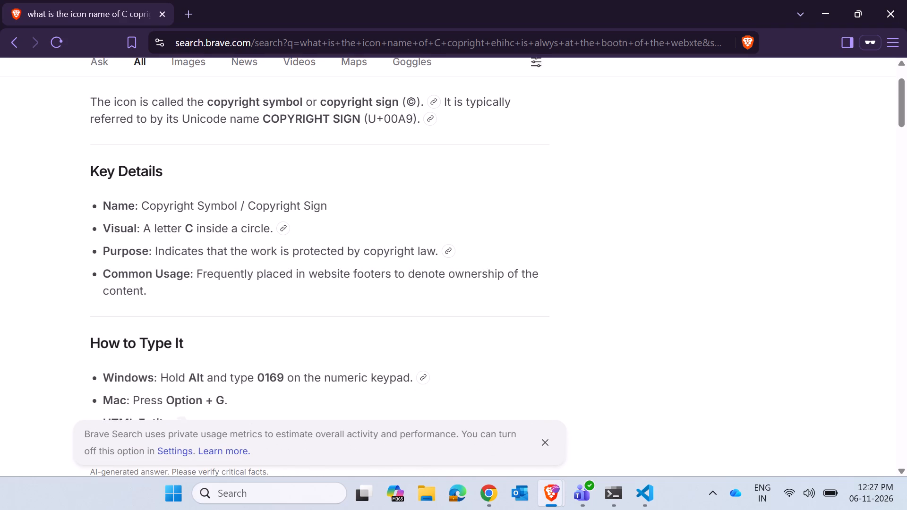
pyautogui.scroll(-2, 210, 248)
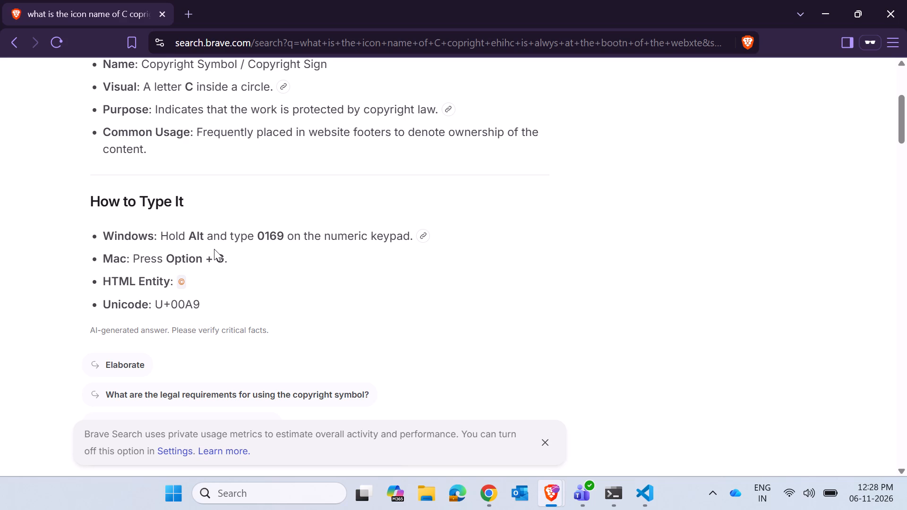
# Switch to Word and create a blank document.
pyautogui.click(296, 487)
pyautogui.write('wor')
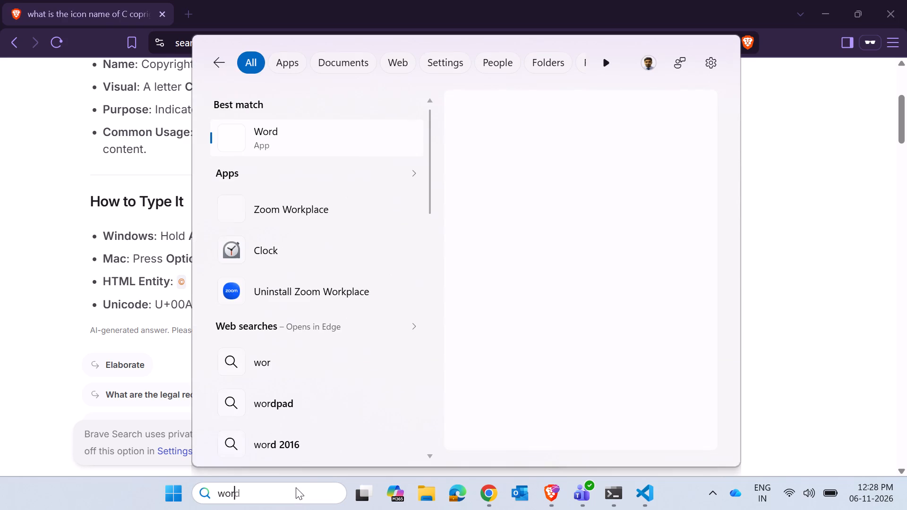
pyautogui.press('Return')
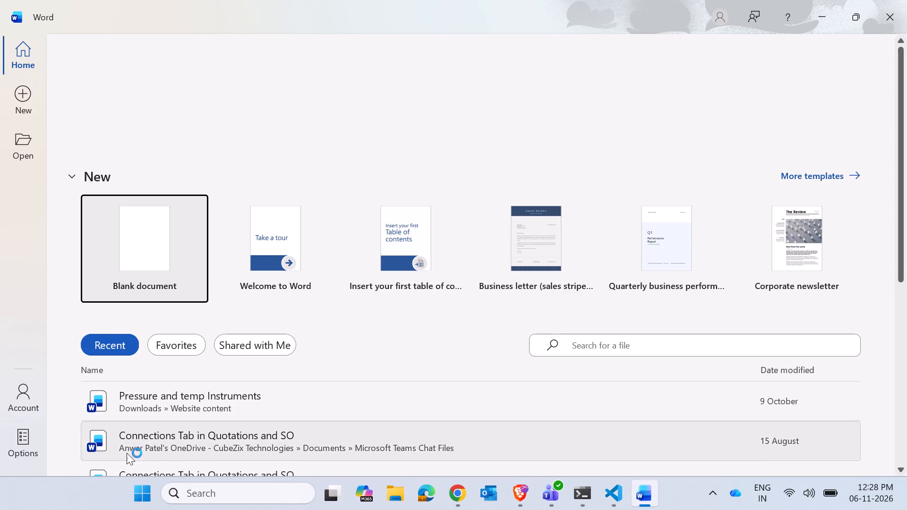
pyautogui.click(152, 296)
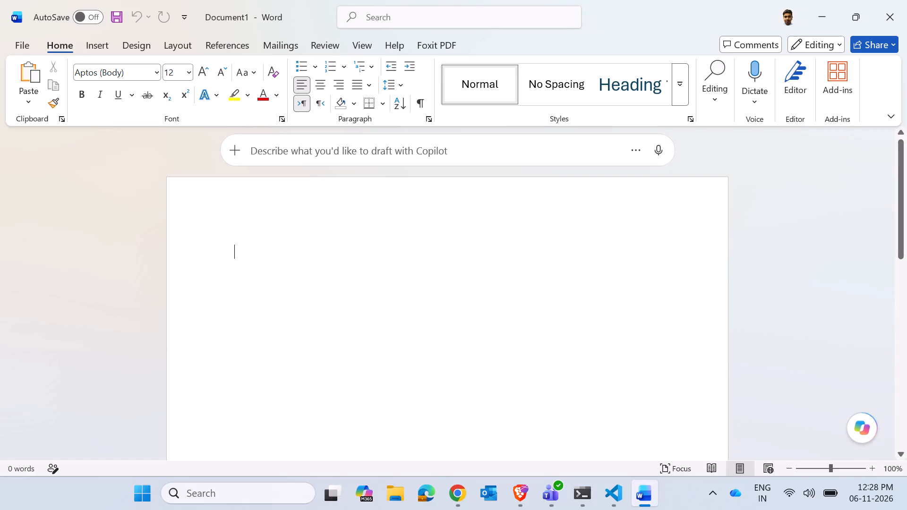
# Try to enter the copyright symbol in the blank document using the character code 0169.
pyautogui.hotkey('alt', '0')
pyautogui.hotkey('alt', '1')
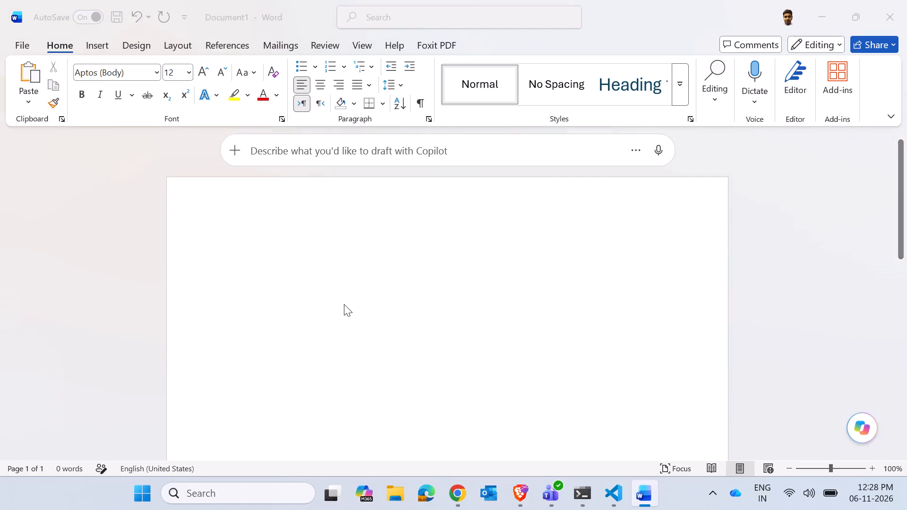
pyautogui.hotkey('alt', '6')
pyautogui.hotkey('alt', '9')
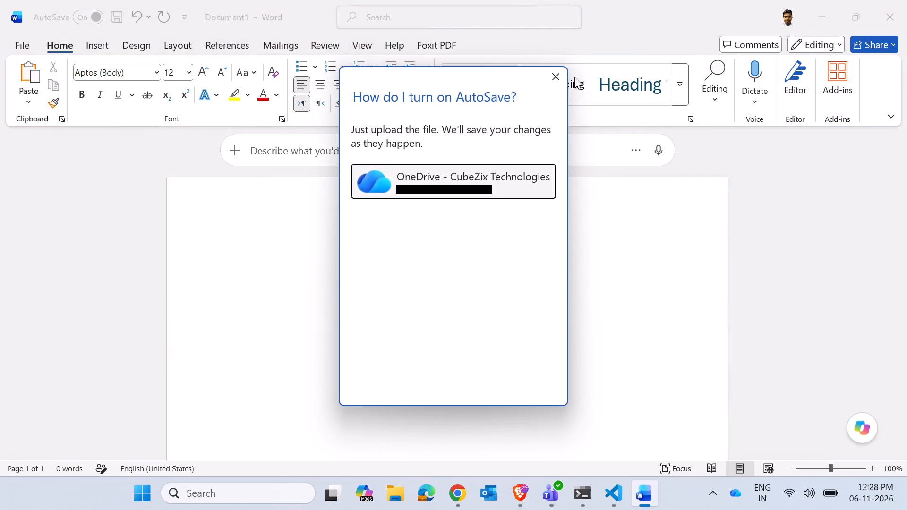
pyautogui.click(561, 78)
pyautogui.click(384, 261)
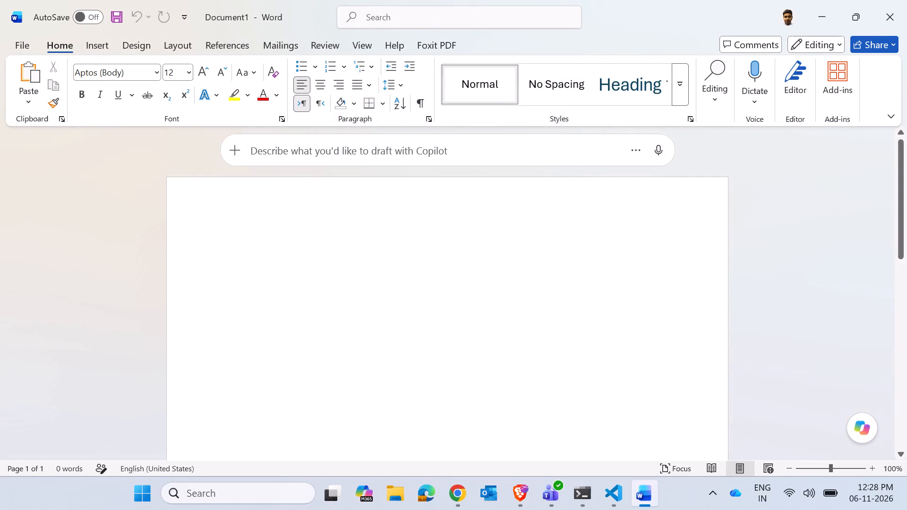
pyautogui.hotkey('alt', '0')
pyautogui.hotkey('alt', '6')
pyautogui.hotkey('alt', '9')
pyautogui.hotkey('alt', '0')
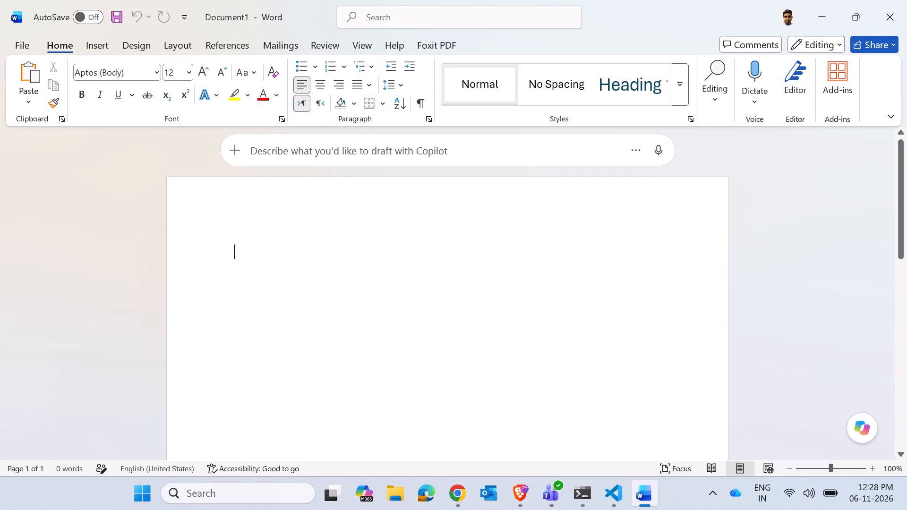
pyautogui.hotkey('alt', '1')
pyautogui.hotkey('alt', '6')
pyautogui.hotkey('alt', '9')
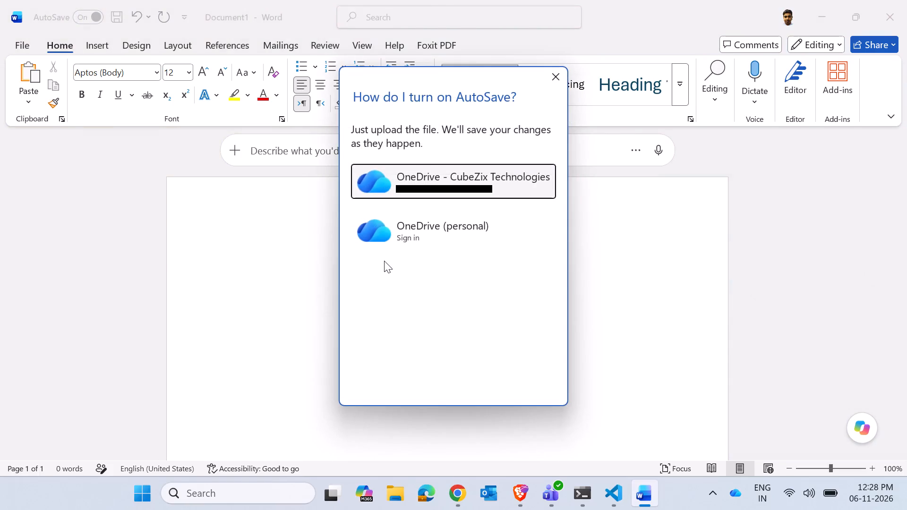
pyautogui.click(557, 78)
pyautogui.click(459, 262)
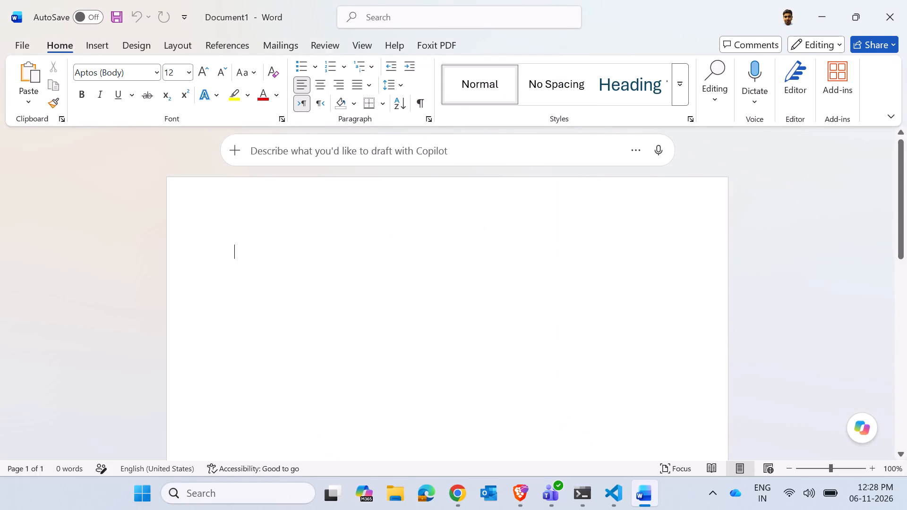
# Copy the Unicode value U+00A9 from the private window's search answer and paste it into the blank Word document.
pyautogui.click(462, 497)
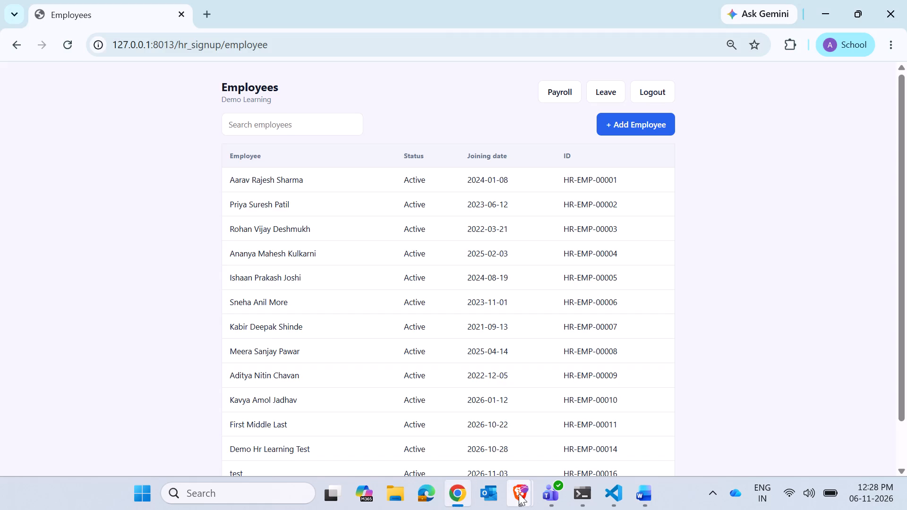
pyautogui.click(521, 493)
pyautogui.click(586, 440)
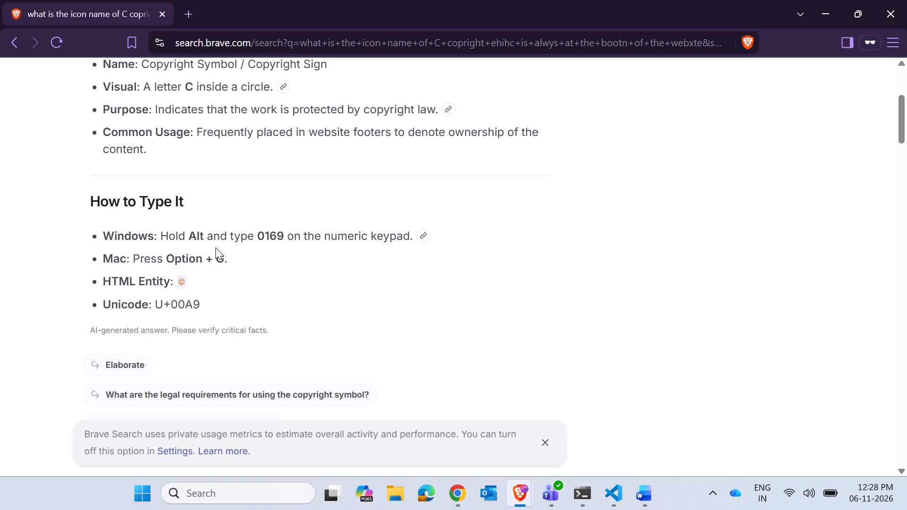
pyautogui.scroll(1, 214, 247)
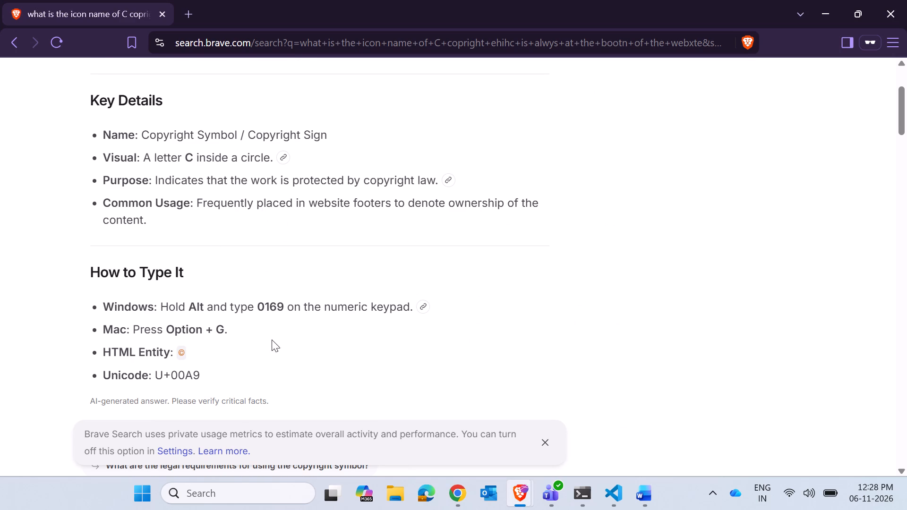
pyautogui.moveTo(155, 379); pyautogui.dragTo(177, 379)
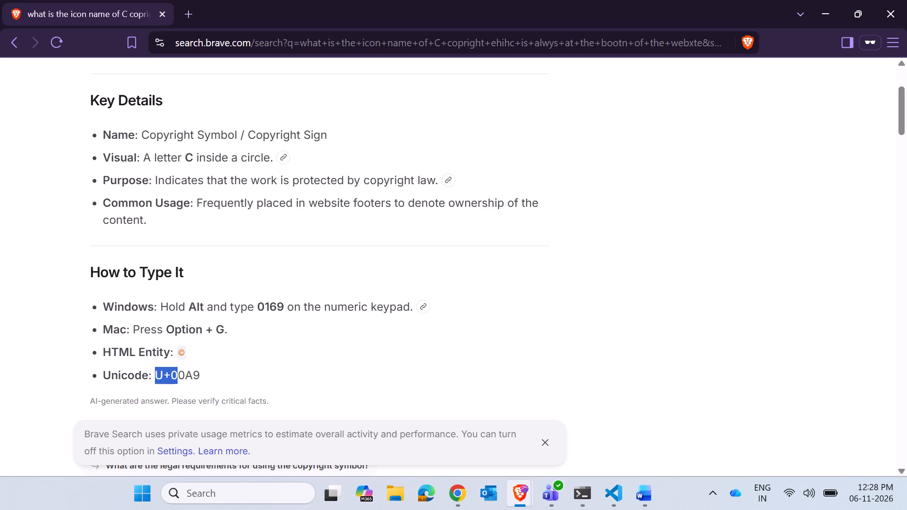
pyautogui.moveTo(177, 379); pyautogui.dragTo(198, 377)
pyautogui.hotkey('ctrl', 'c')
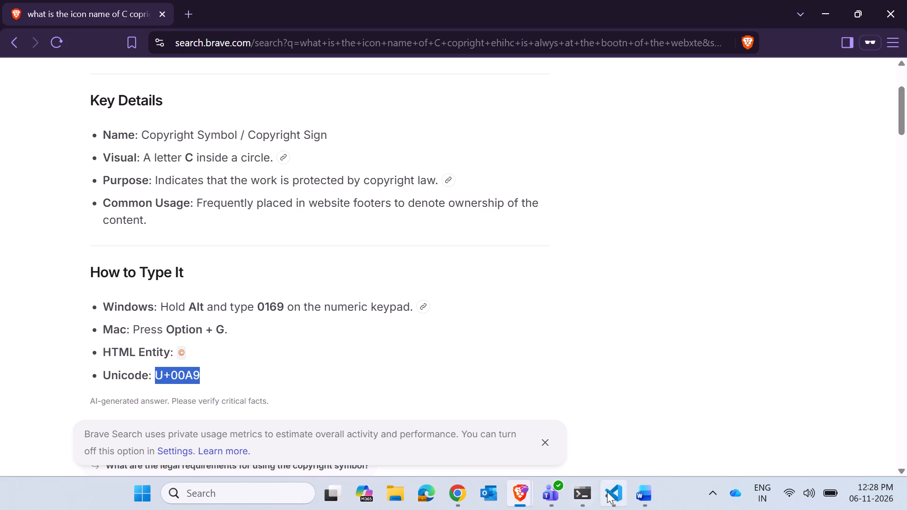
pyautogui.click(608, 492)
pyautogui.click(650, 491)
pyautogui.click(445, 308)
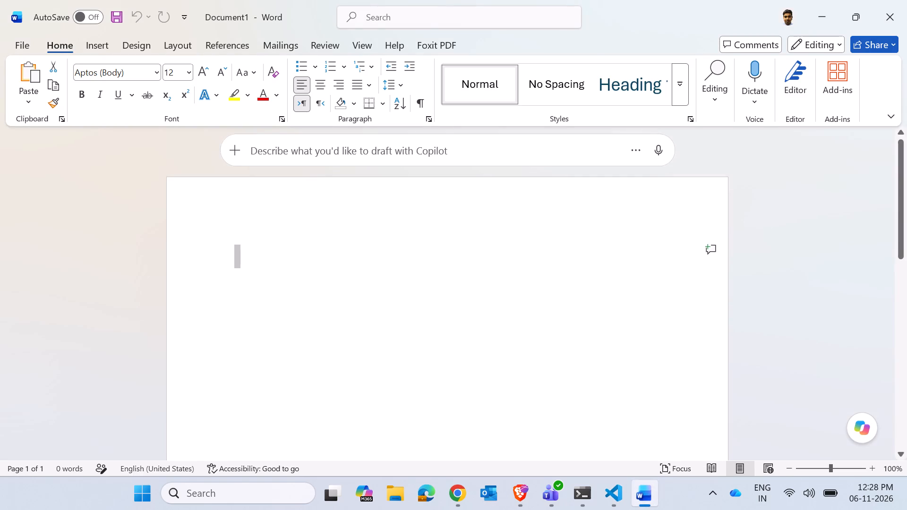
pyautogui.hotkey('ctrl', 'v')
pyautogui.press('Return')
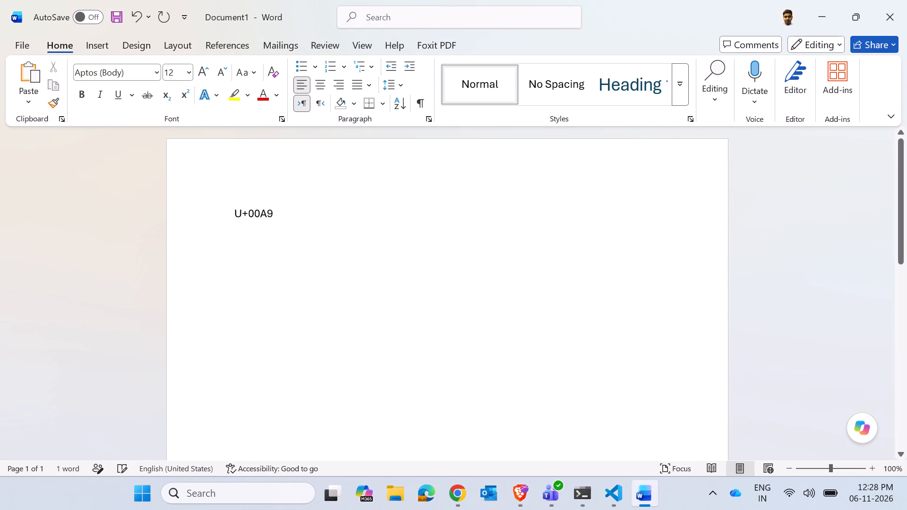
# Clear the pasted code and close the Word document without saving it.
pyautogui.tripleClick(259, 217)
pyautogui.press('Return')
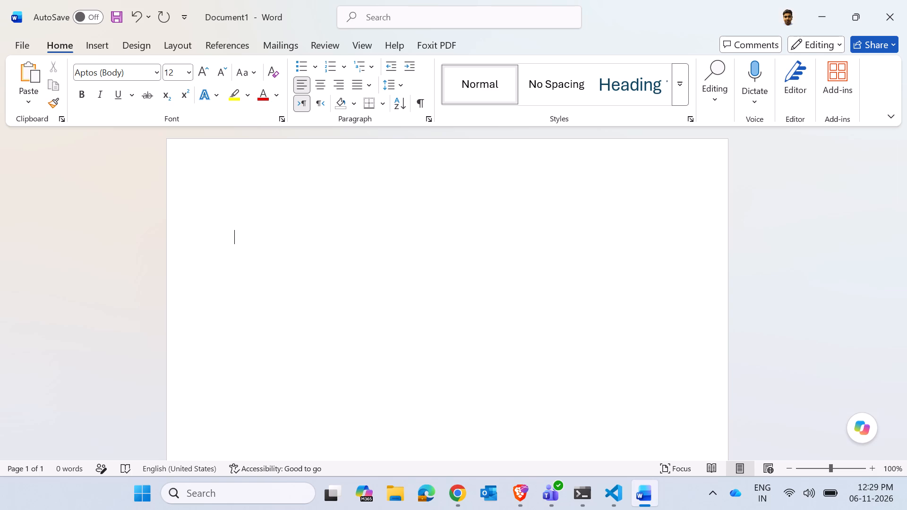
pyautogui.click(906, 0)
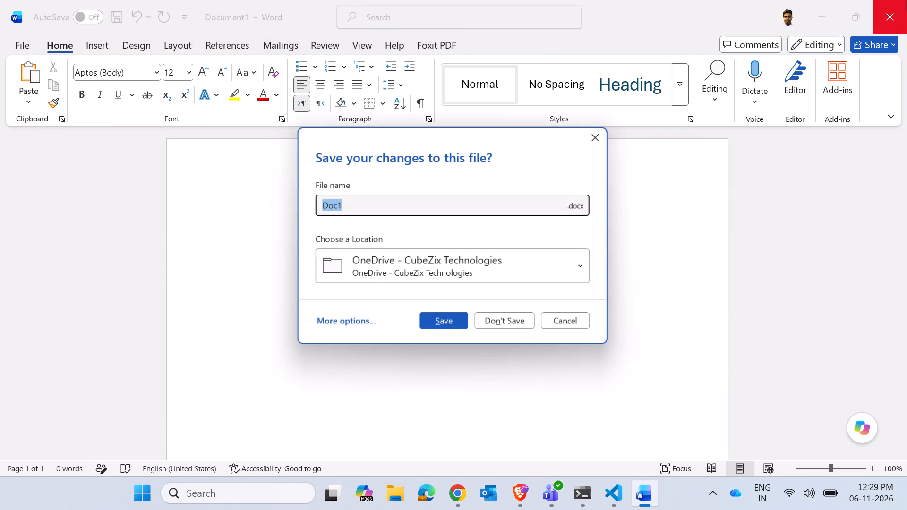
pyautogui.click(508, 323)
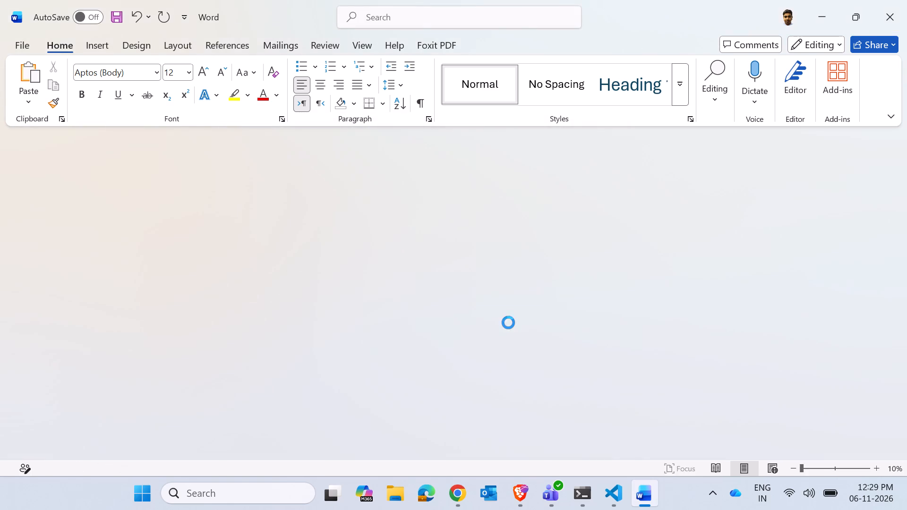
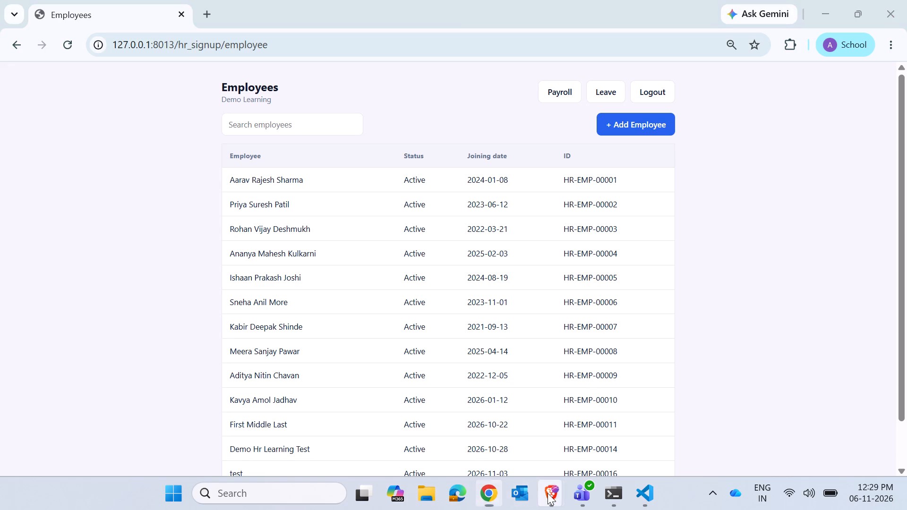
# Switch to the Brave window and reload the OneDesk ticket list.
pyautogui.click(511, 395)
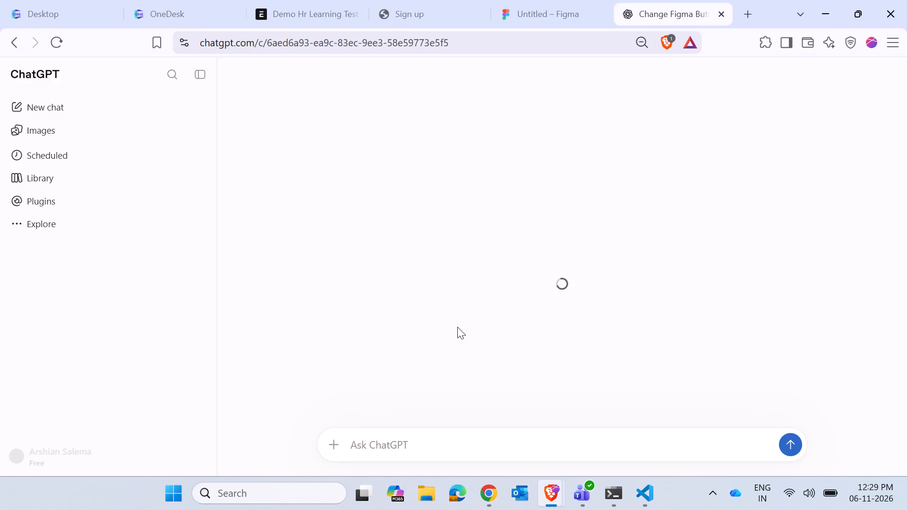
pyautogui.click(296, 0)
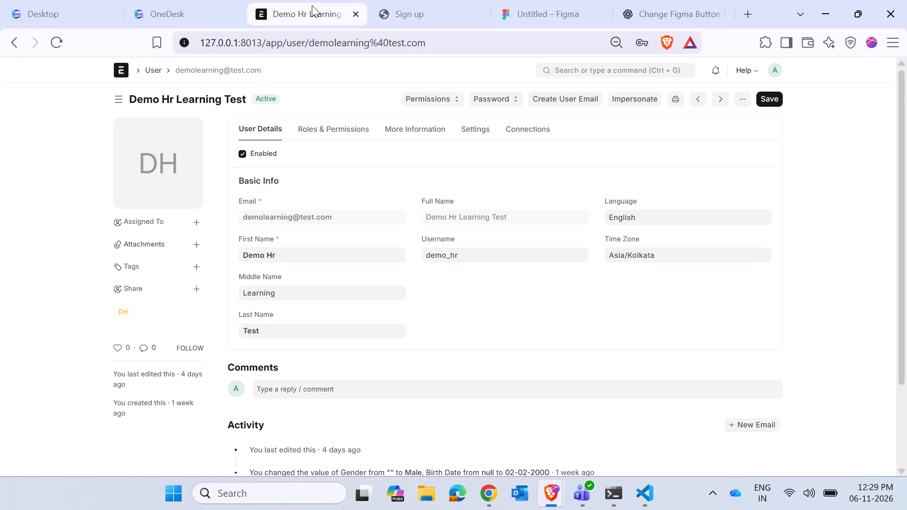
pyautogui.click(218, 0)
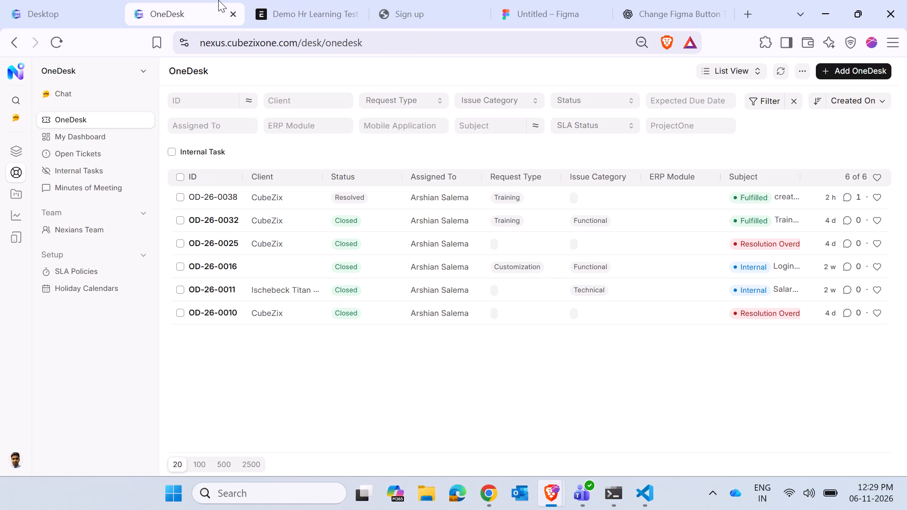
pyautogui.hotkey('ctrl', 'shift', 'r')
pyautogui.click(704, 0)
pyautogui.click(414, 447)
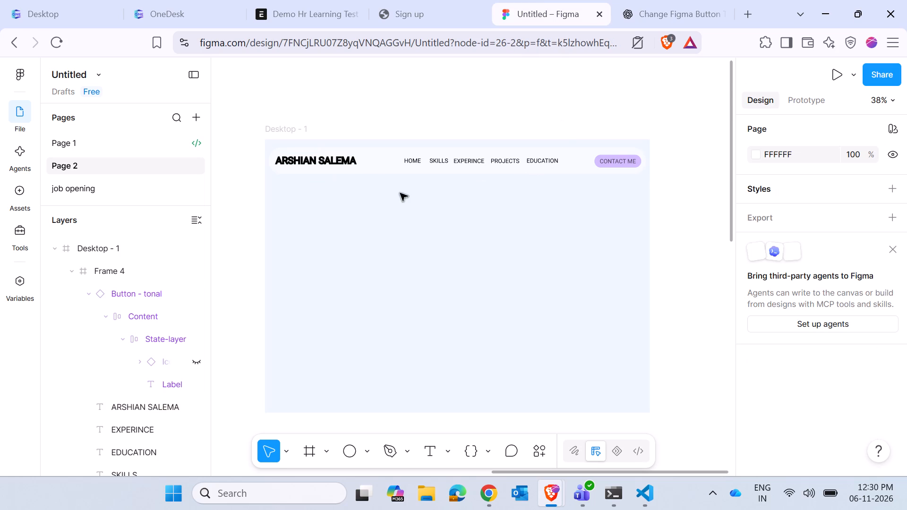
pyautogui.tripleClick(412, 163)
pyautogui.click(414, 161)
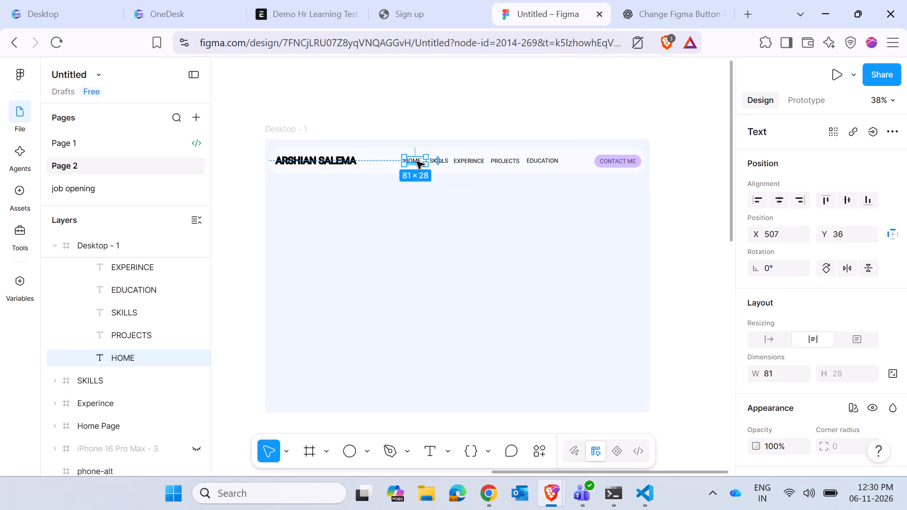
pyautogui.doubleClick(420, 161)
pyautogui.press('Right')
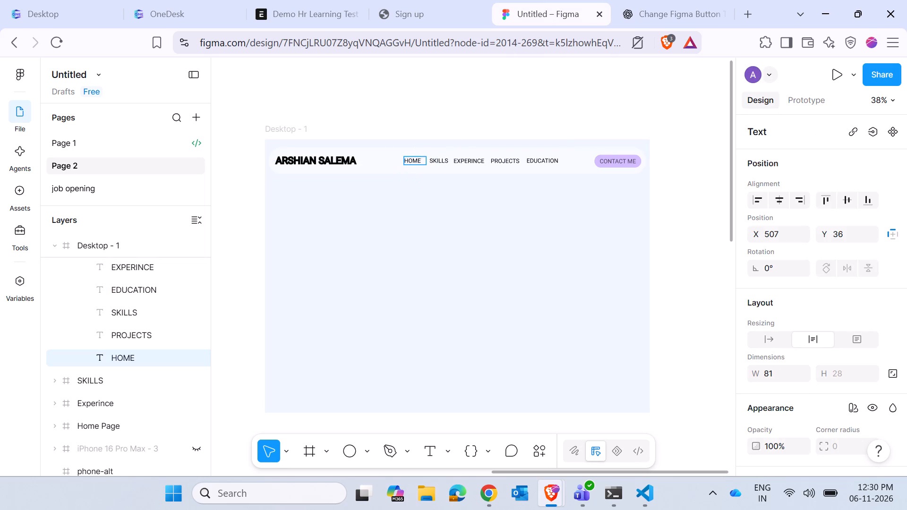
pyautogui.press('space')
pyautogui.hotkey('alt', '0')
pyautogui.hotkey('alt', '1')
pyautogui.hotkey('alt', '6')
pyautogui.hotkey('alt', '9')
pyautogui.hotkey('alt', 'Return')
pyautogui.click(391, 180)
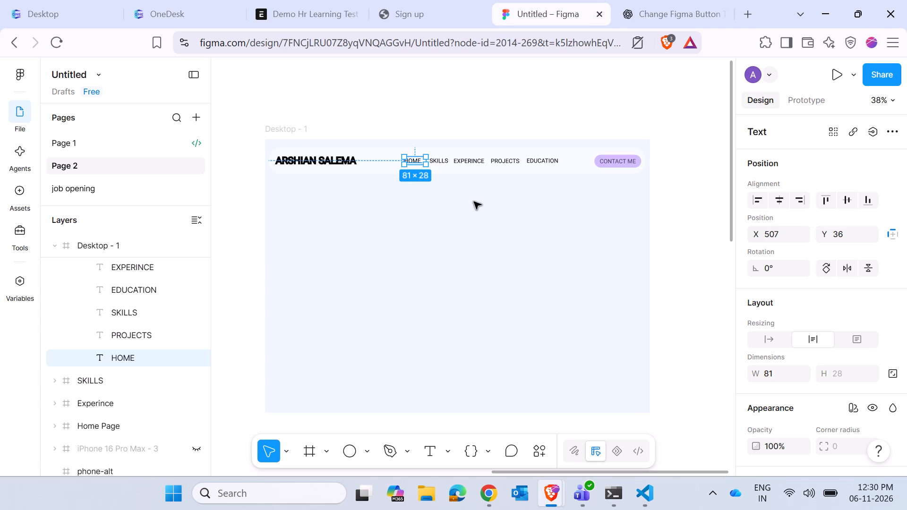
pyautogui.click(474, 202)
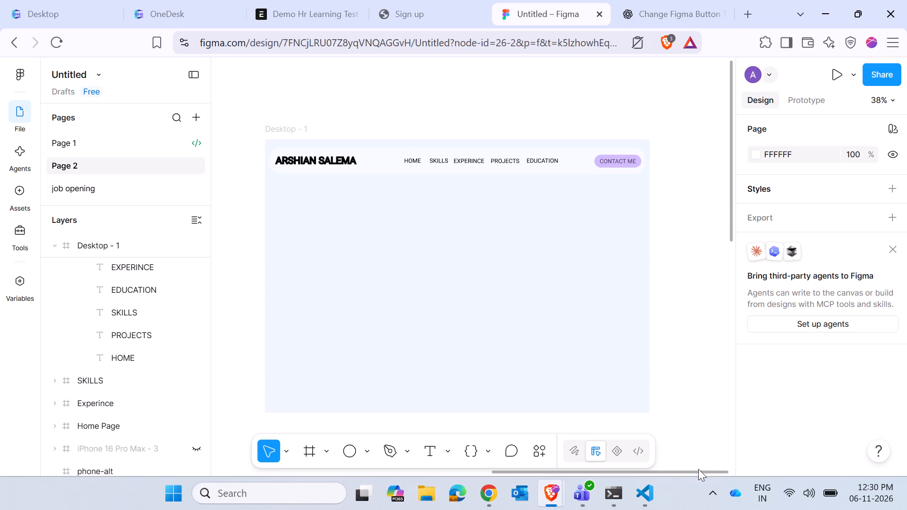
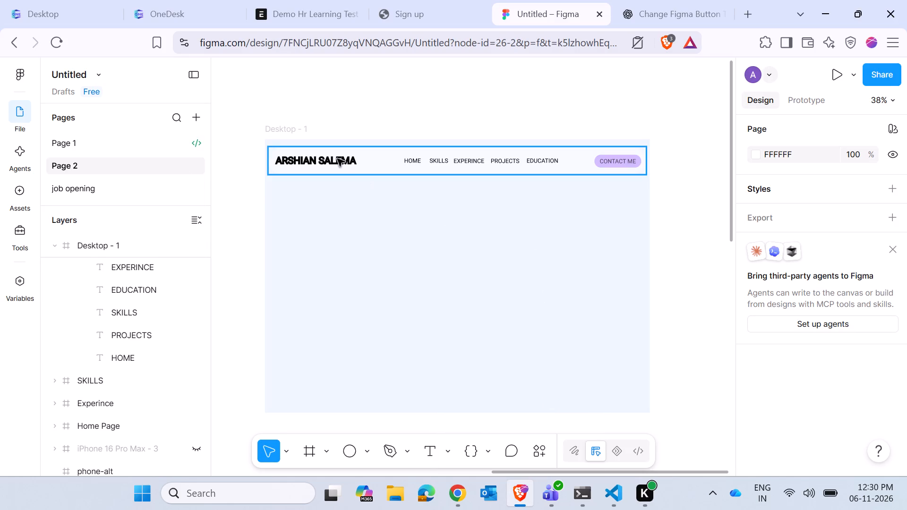
pyautogui.click(337, 159)
pyautogui.scroll(-3, 806, 364)
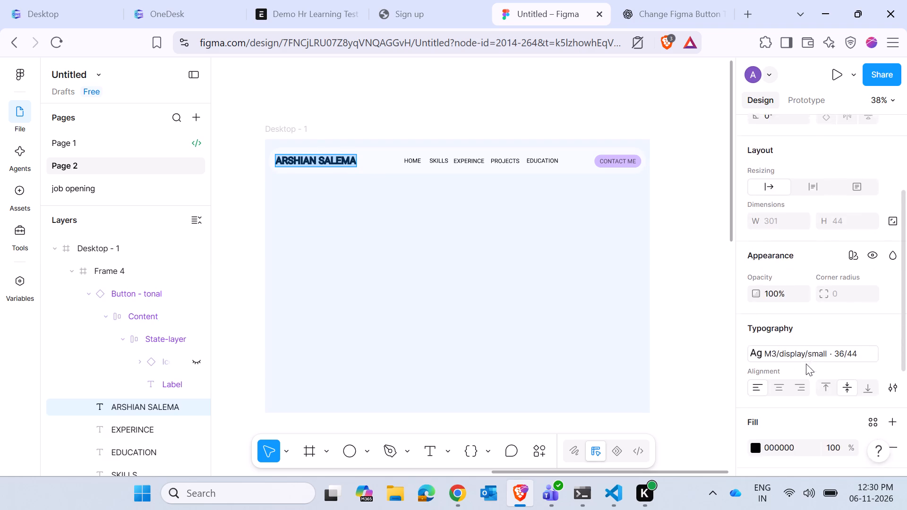
pyautogui.scroll(-2, 819, 375)
pyautogui.click(837, 366)
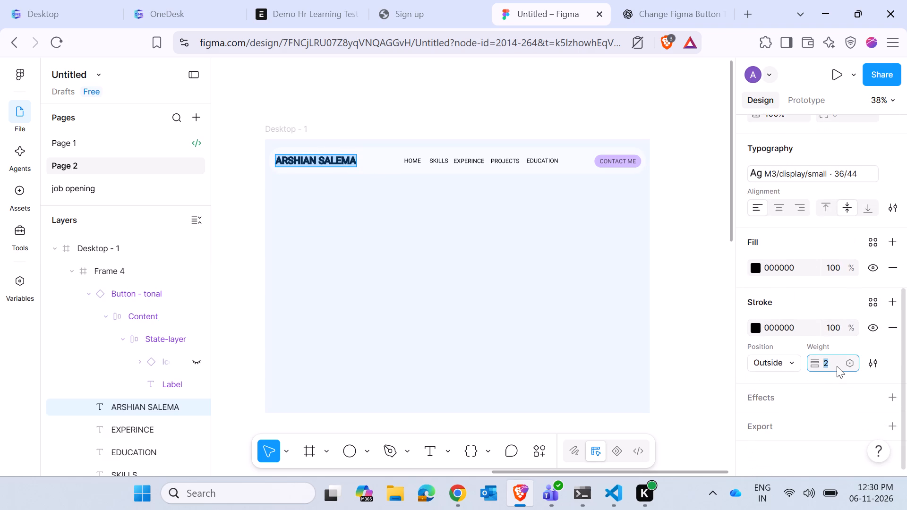
pyautogui.press('1')
pyautogui.press('Return')
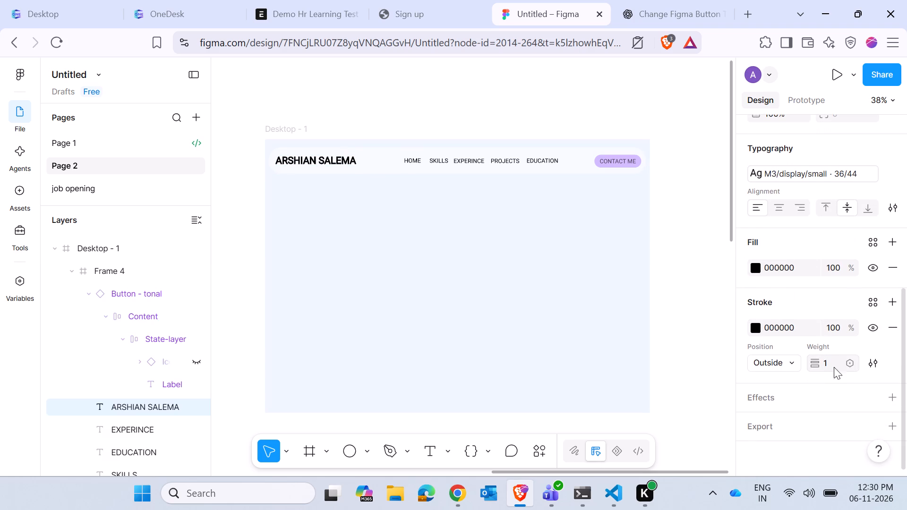
pyautogui.click(467, 270)
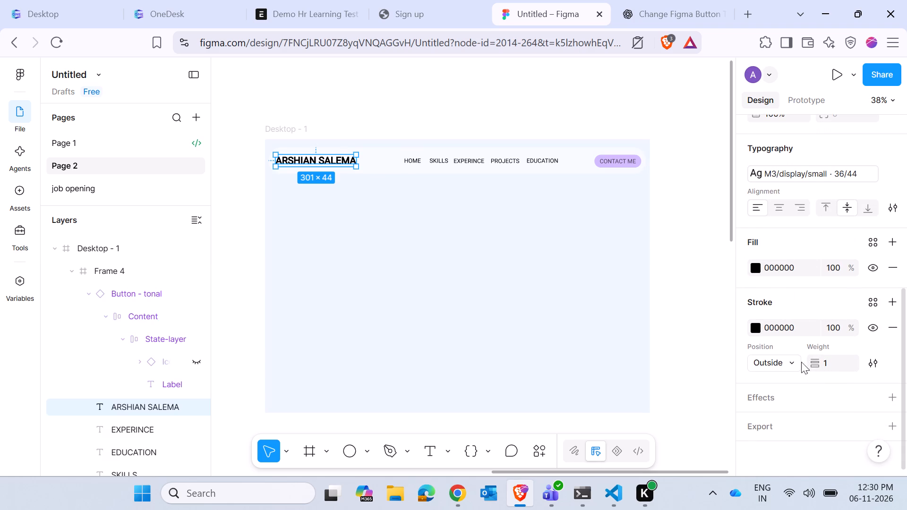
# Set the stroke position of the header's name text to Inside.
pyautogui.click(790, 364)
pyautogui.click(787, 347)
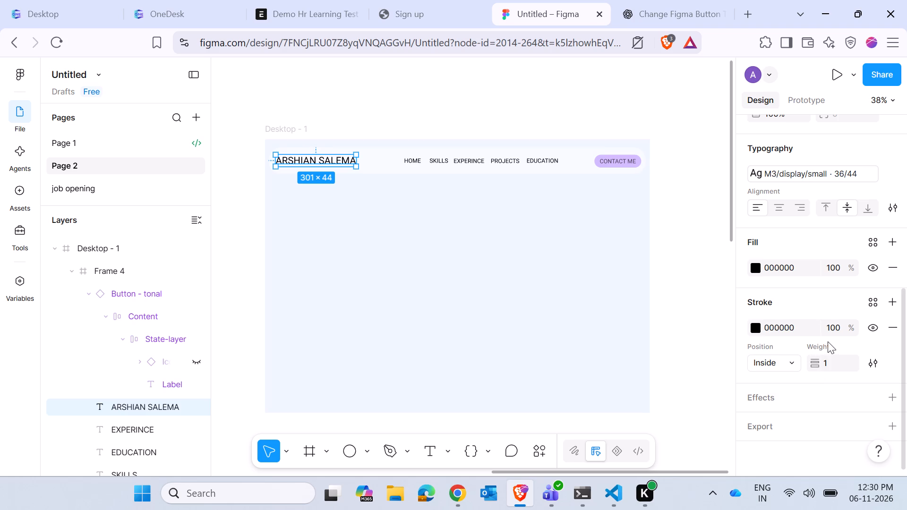
# Change the stroke type of the header's name text to Dynamic in the advanced stroke settings.
pyautogui.click(871, 360)
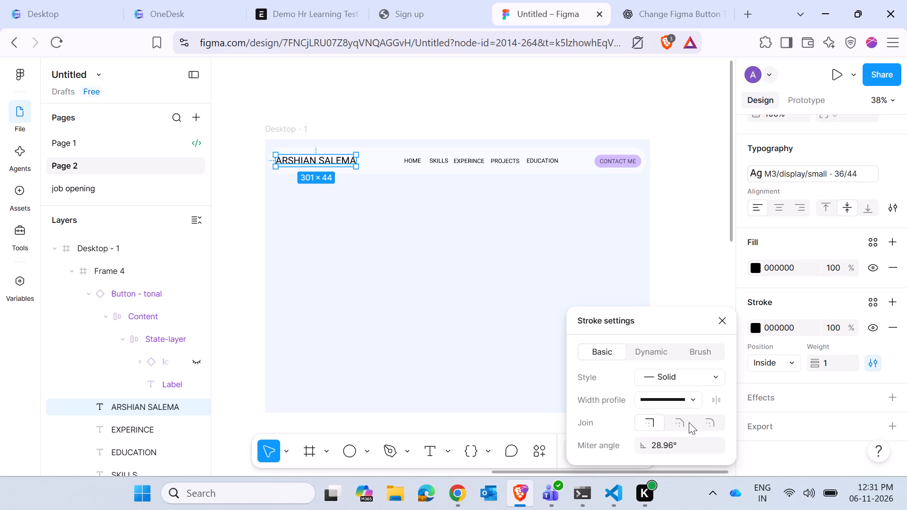
pyautogui.scroll(-1, 646, 409)
pyautogui.click(657, 356)
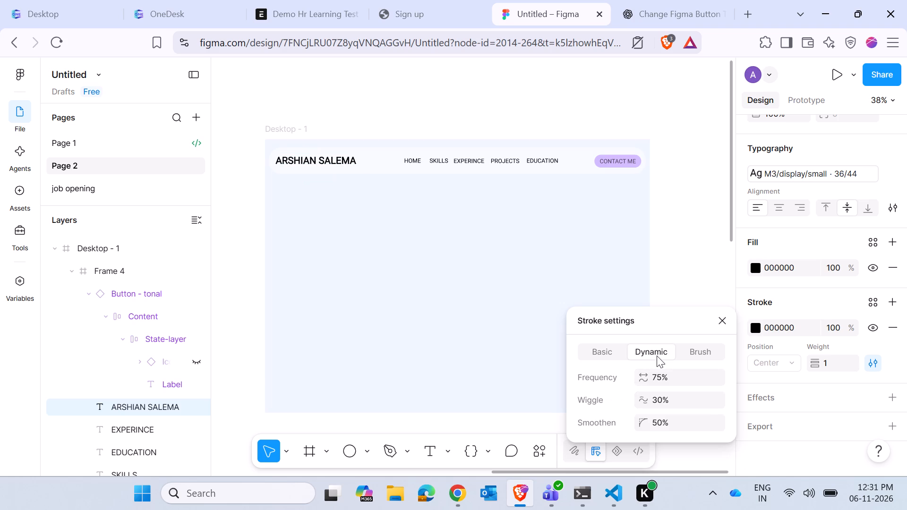
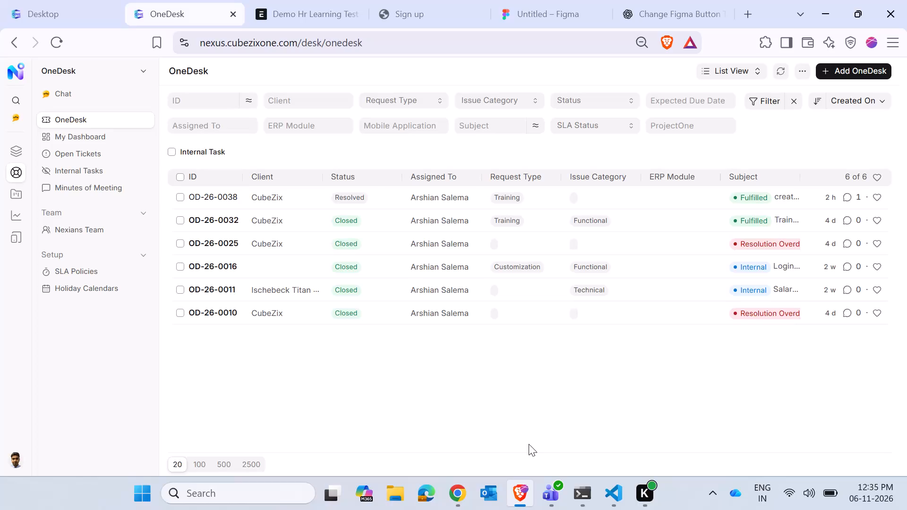
# Switch to the Untitled Figma file and view the Desktop - 1 header on Page 2.
pyautogui.scroll(2, 537, 366)
pyautogui.click(595, 0)
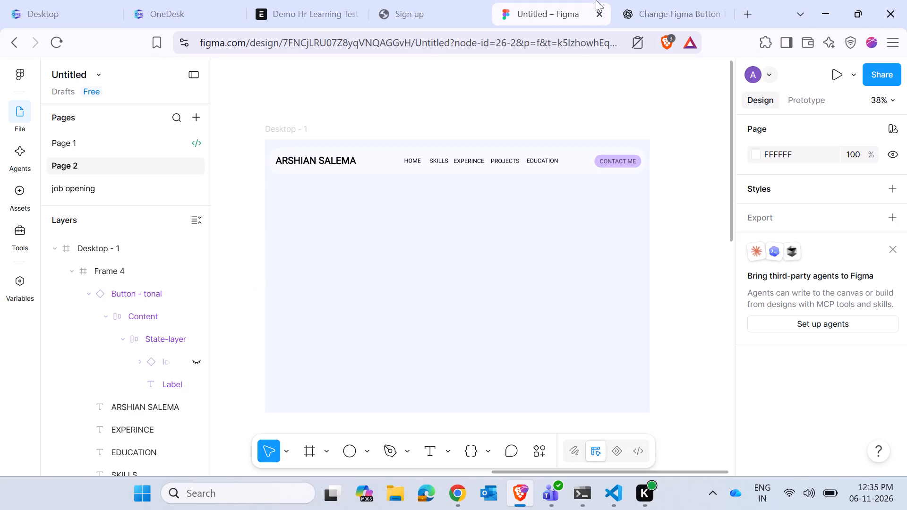
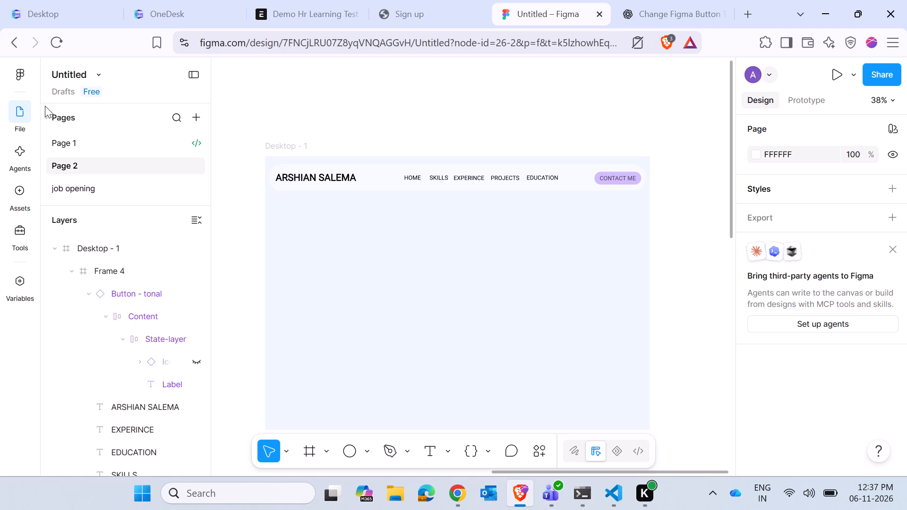
pyautogui.click(19, 66)
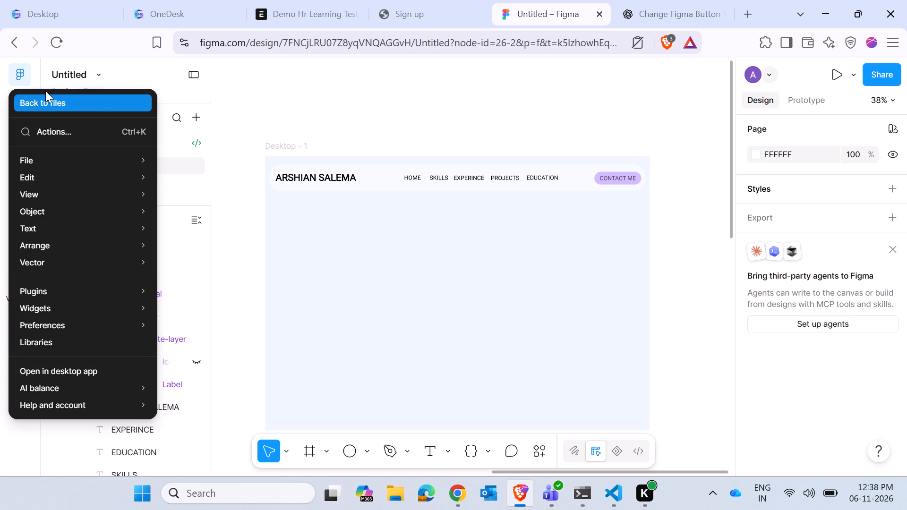
pyautogui.click(37, 100)
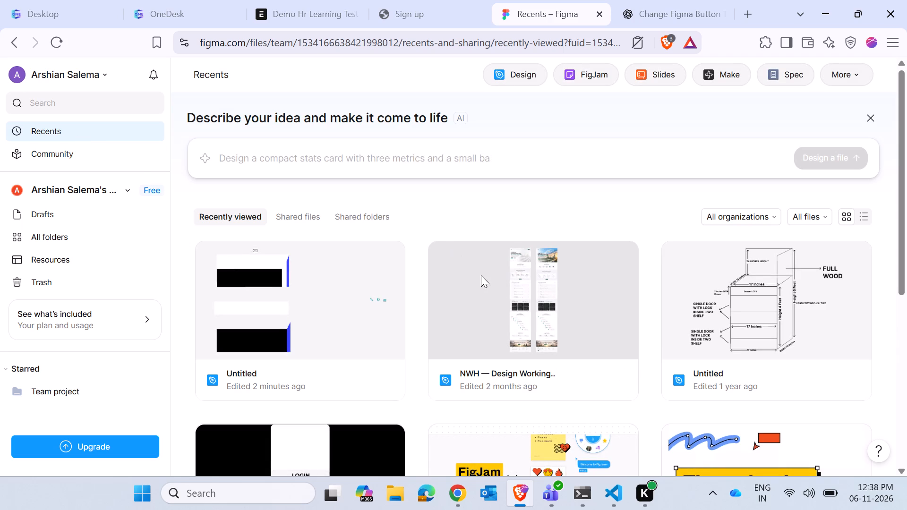
pyautogui.scroll(-2, 482, 277)
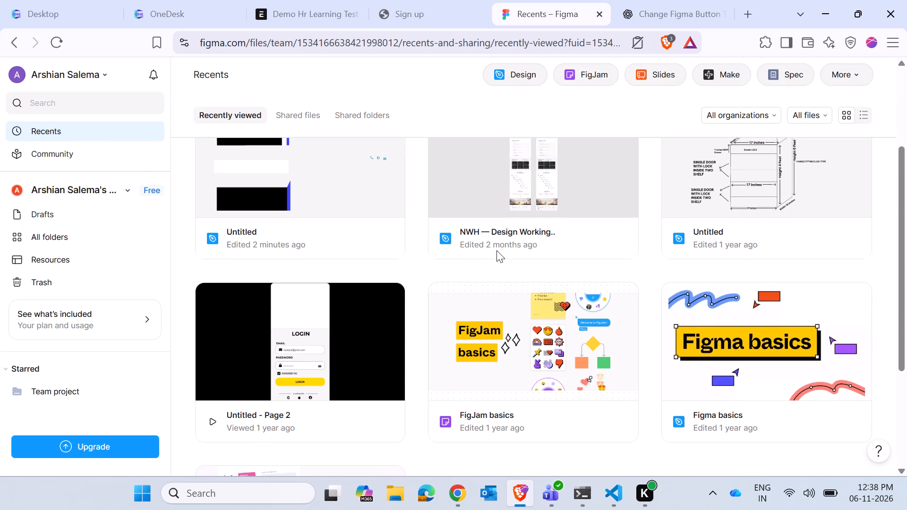
pyautogui.click(499, 206)
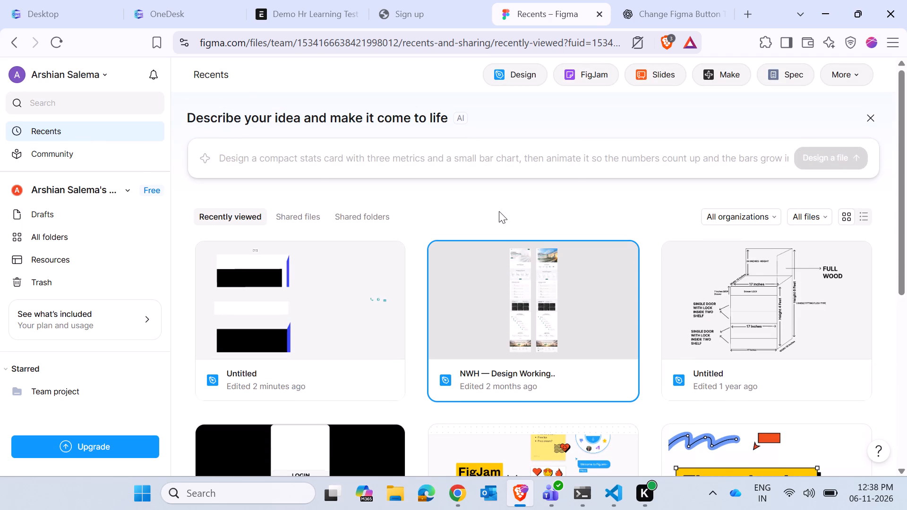
pyautogui.doubleClick(504, 307)
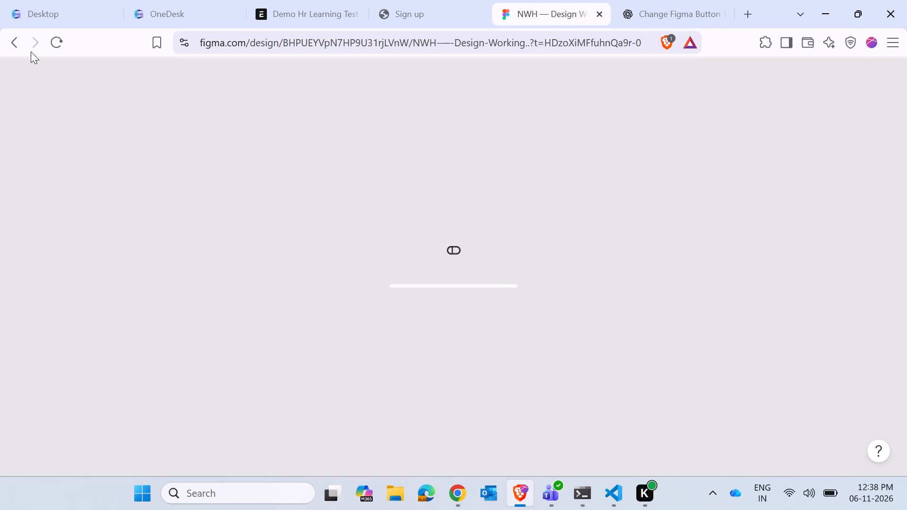
# Leave the NWH file for the Untitled file, go back to its files and look through the drafts.
pyautogui.click(19, 43)
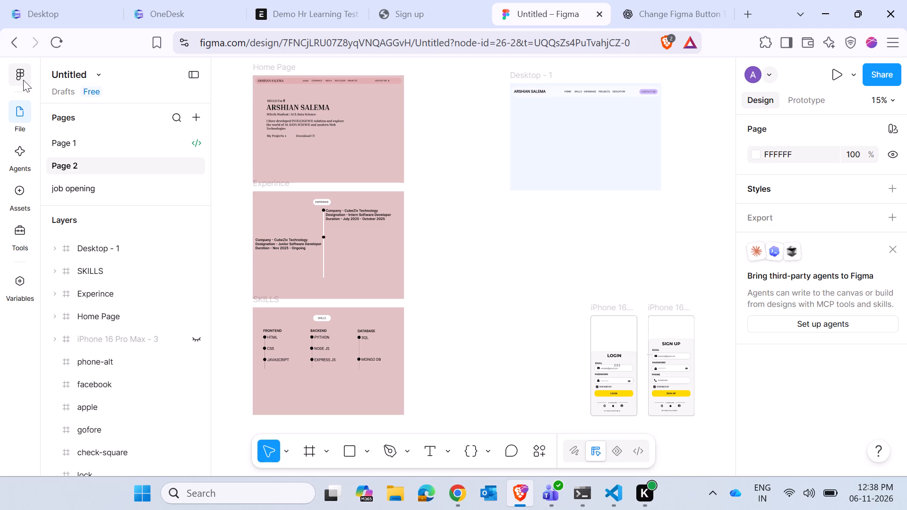
pyautogui.click(15, 72)
pyautogui.click(30, 103)
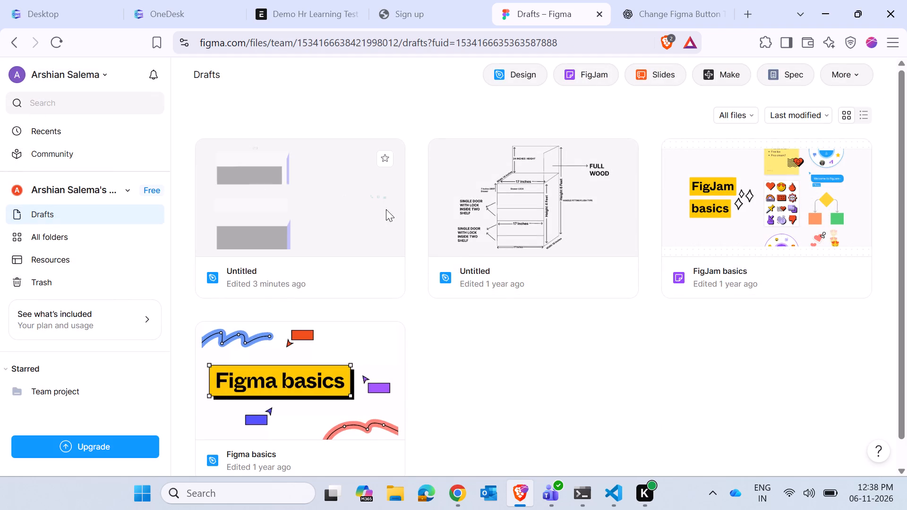
pyautogui.scroll(3, 392, 292)
pyautogui.scroll(1, 445, 276)
pyautogui.scroll(-2, 448, 278)
pyautogui.scroll(5, 504, 287)
pyautogui.scroll(-5, 533, 293)
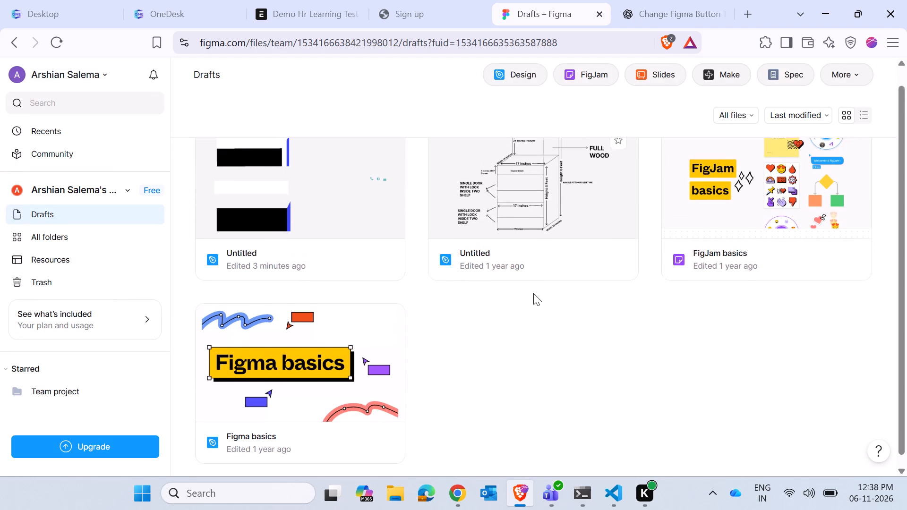
pyautogui.scroll(-5, 533, 293)
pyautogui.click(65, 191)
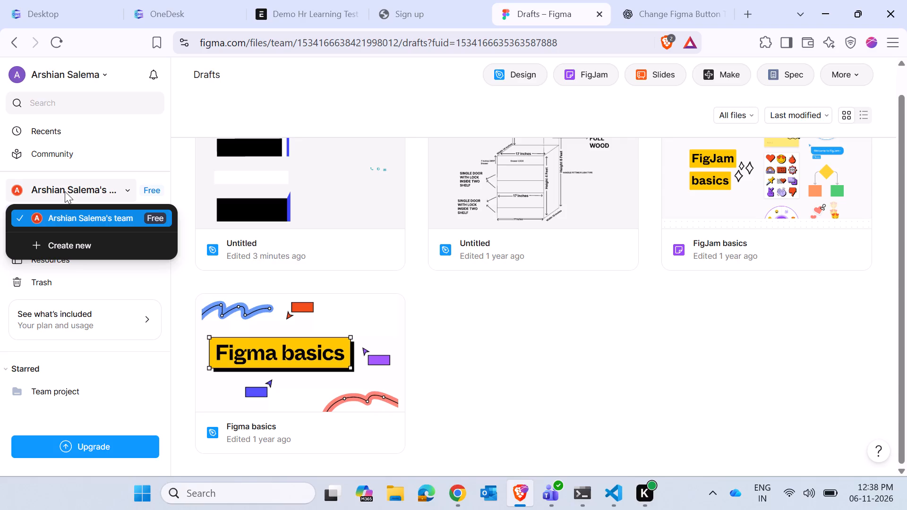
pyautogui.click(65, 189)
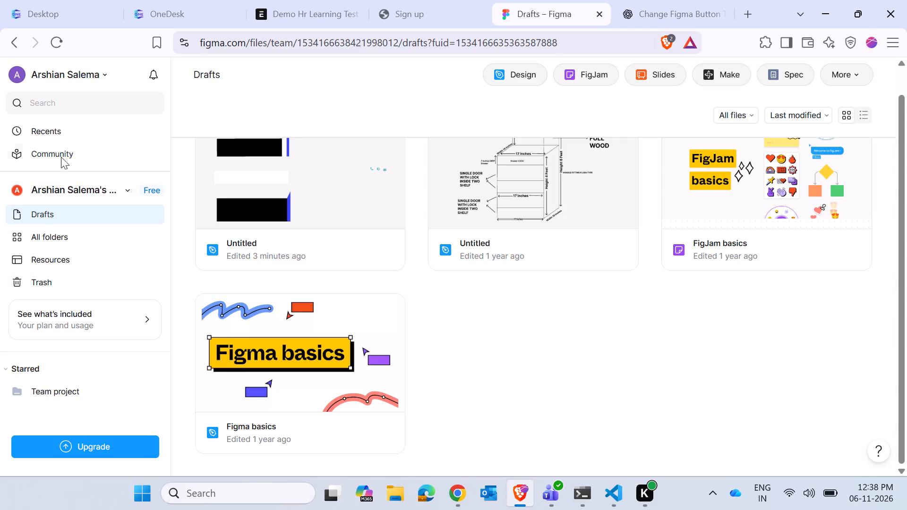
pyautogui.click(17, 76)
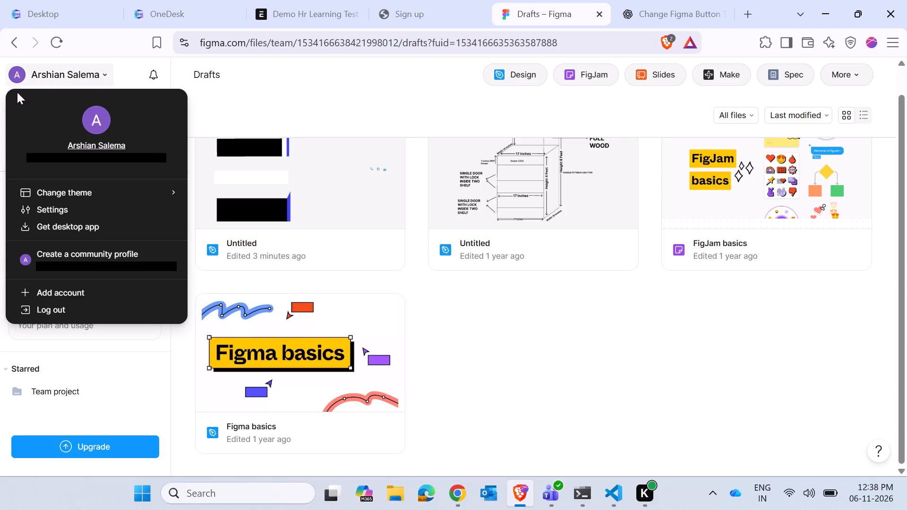
# Reload the drafts page and shorten its web address to the Figma site root to open the recent files.
pyautogui.hotkey('ctrl', 'shift', 'r')
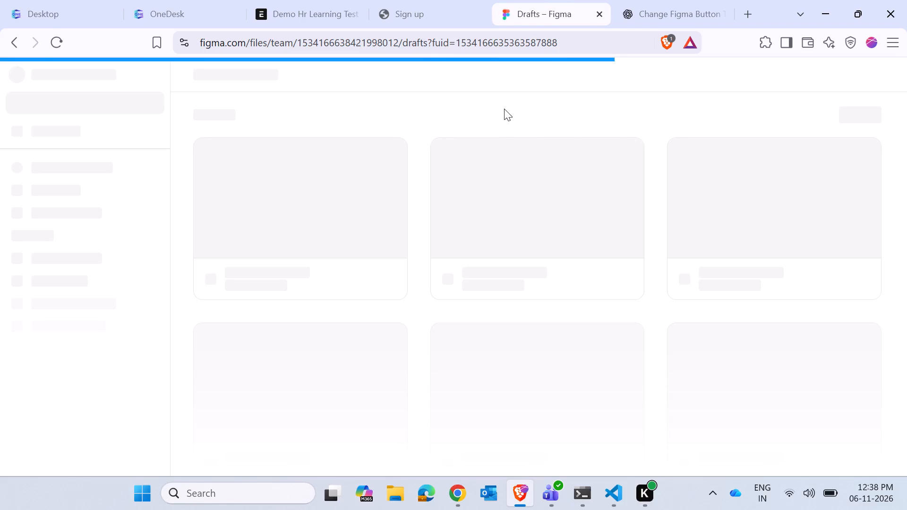
pyautogui.moveTo(566, 42); pyautogui.dragTo(294, 42)
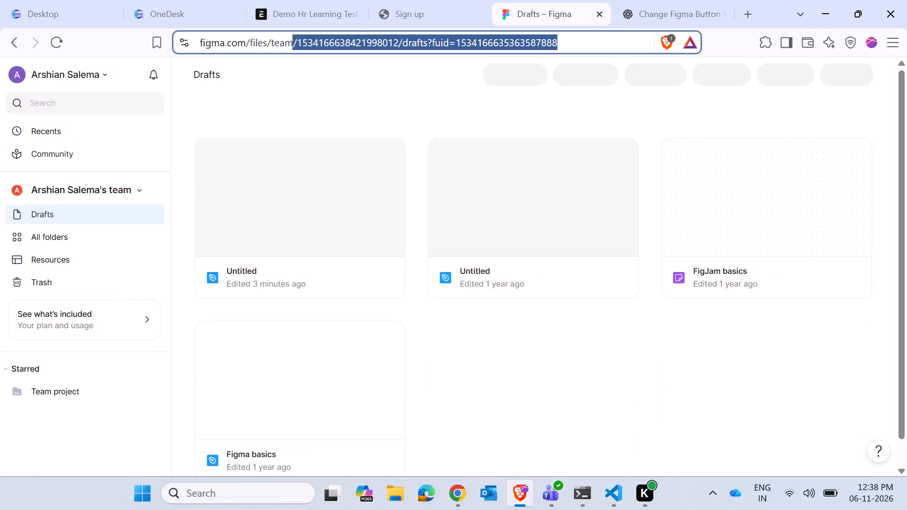
pyautogui.moveTo(294, 42); pyautogui.dragTo(247, 45)
pyautogui.press('BackSpace')
pyautogui.press('Return')
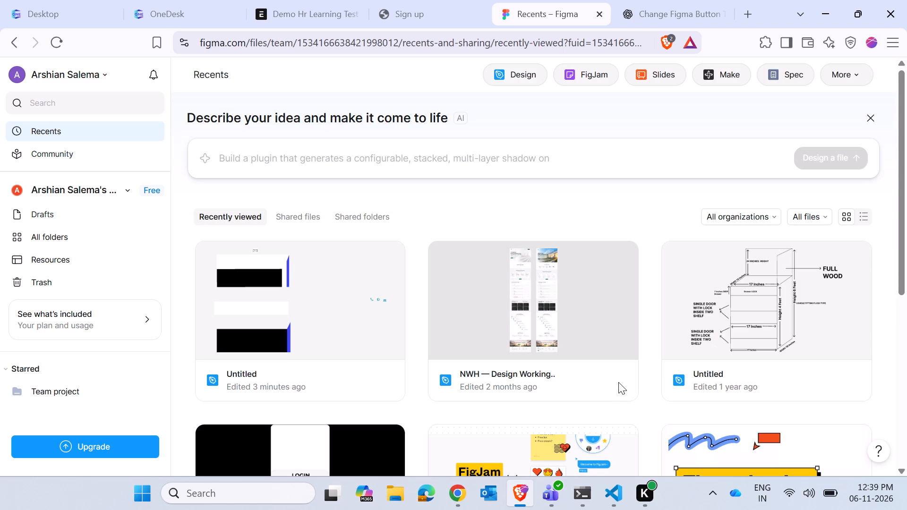
# Remove the NWH — Design Working.. file from the recently viewed files.
pyautogui.rightClick(606, 337)
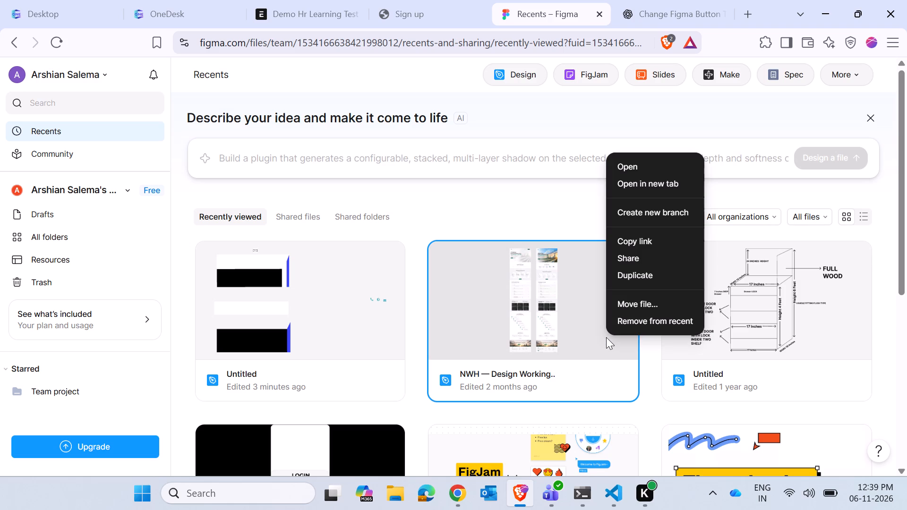
pyautogui.click(653, 318)
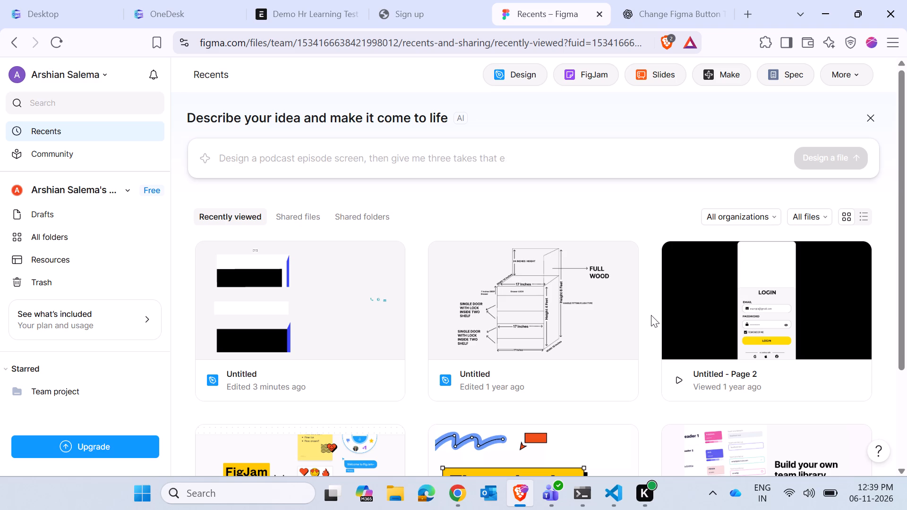
# Look through the remaining recently viewed files and select Untitled - Page 2.
pyautogui.scroll(-3, 651, 315)
pyautogui.scroll(3, 412, 308)
pyautogui.scroll(-2, 412, 308)
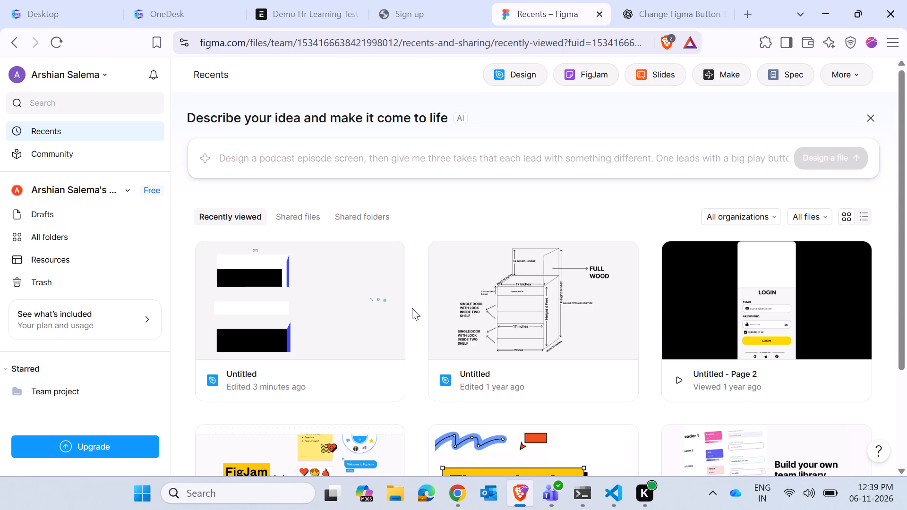
pyautogui.scroll(-2, 419, 296)
pyautogui.scroll(4, 419, 296)
pyautogui.scroll(-4, 419, 296)
pyautogui.click(313, 219)
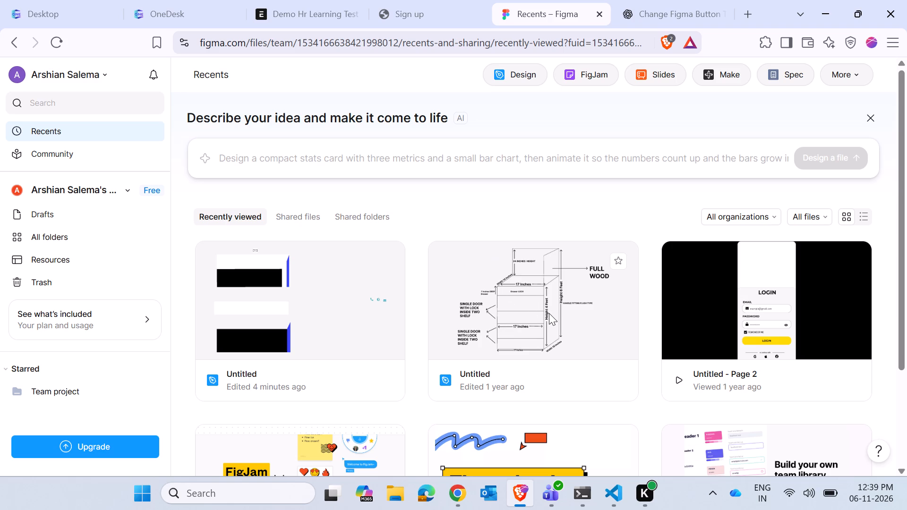
pyautogui.scroll(-2, 547, 322)
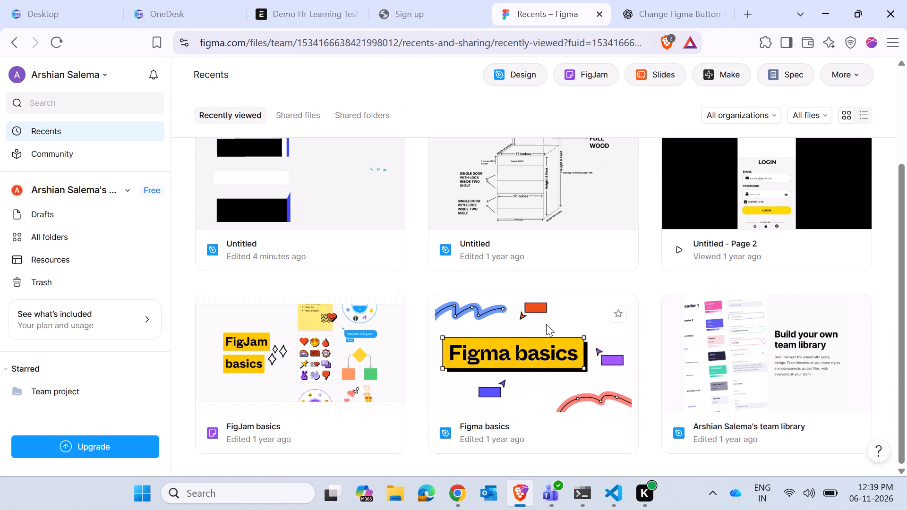
pyautogui.scroll(3, 546, 324)
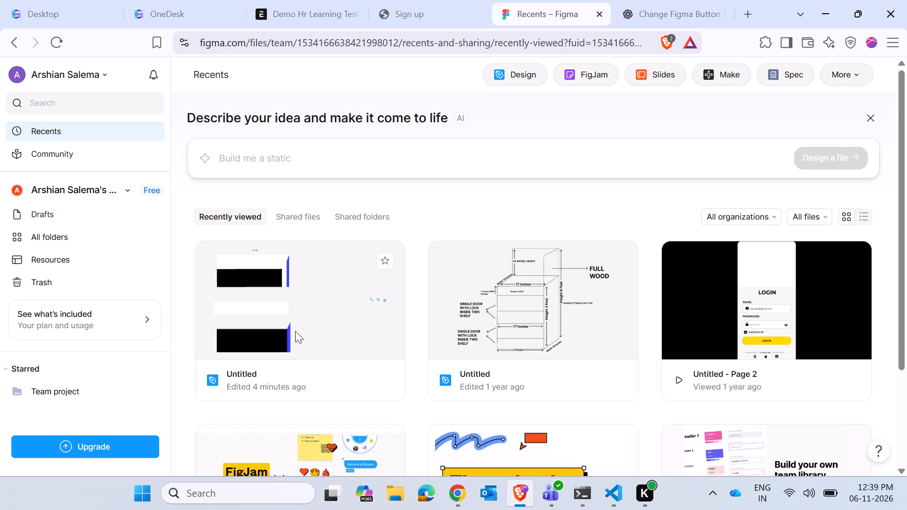